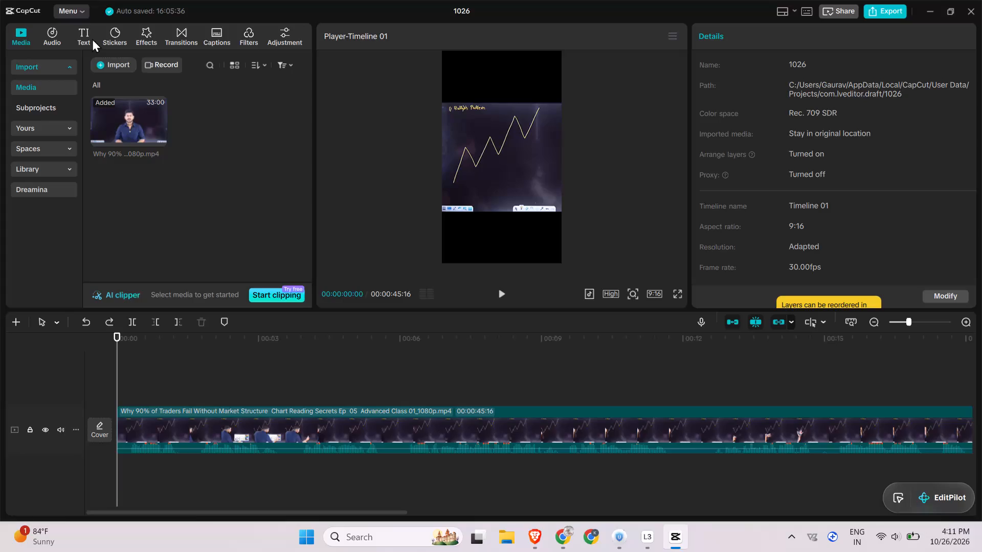
# Add a default text clip on a new track above the video, at the start of the timeline.
pyautogui.click(89, 37)
pyautogui.moveTo(102, 70); pyautogui.dragTo(107, 390)
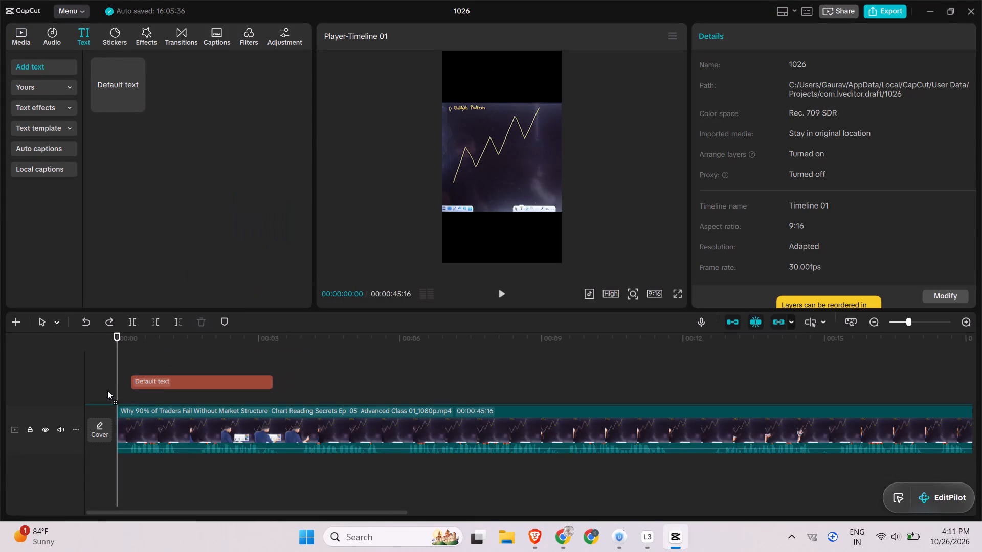
pyautogui.moveTo(107, 390); pyautogui.dragTo(106, 391)
# Replace the placeholder text with "Bullish Patterns & Market Analysis".
pyautogui.moveTo(760, 100); pyautogui.dragTo(641, 100)
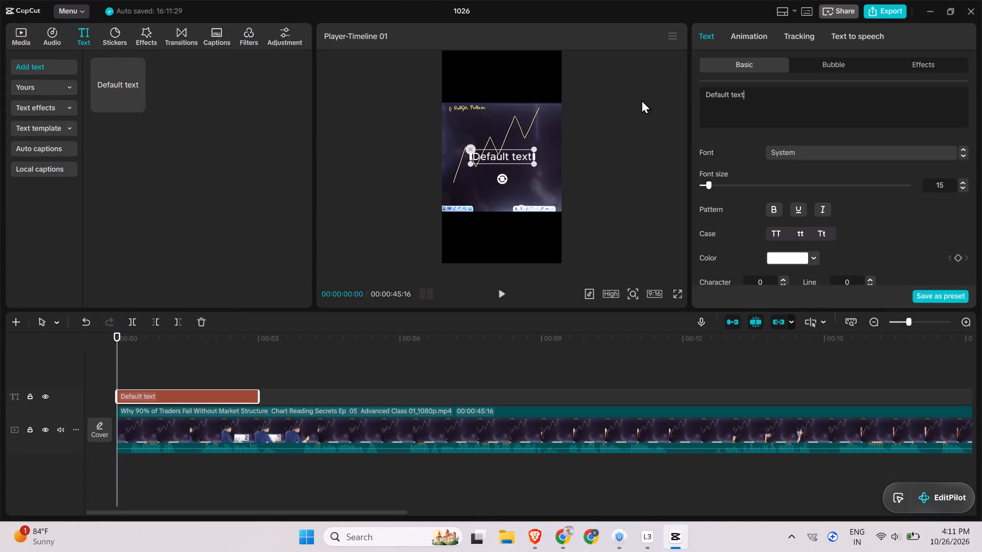
pyautogui.press('BackSpace')
pyautogui.press('BackSpace')
pyautogui.press('BackSpace')
pyautogui.press('BackSpace')
pyautogui.press('BackSpace')
pyautogui.press('BackSpace')
pyautogui.press('BackSpace')
pyautogui.press('BackSpace')
pyautogui.press('BackSpace')
pyautogui.press('BackSpace')
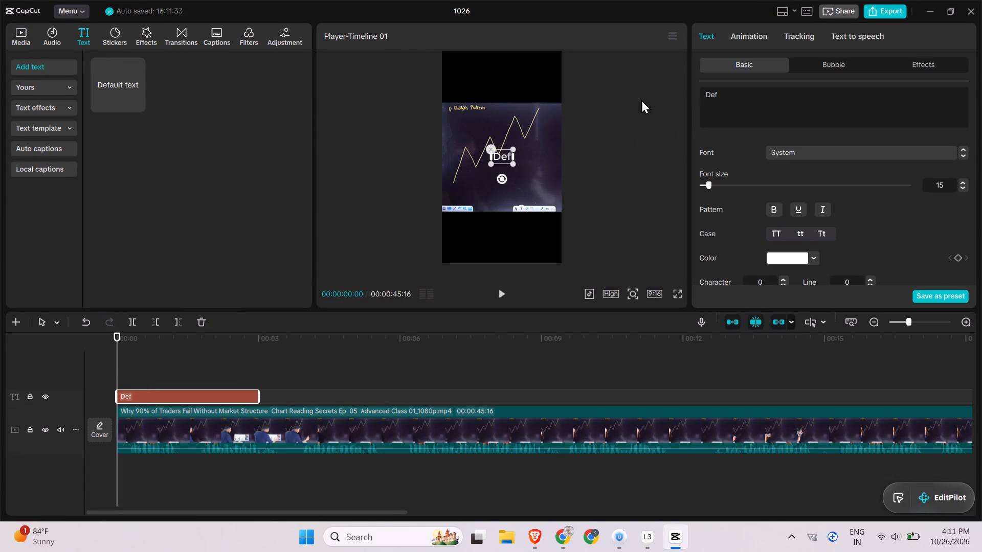
pyautogui.press('BackSpace')
pyautogui.press('BackSpace')
pyautogui.press('BackSpace')
pyautogui.press('BackSpace')
pyautogui.press('BackSpace')
pyautogui.press('BackSpace')
pyautogui.hotkey('ctrl', 'BackSpace')
pyautogui.hotkey('ctrl', 'v')
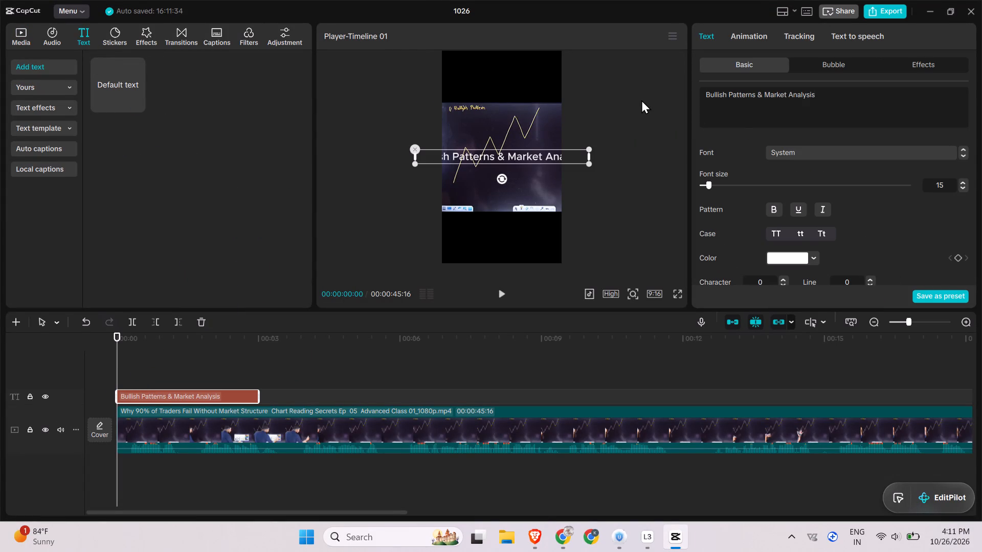
# Search the fonts for "squeal" and apply the favourite bold Sequel font to the title.
pyautogui.click(824, 151)
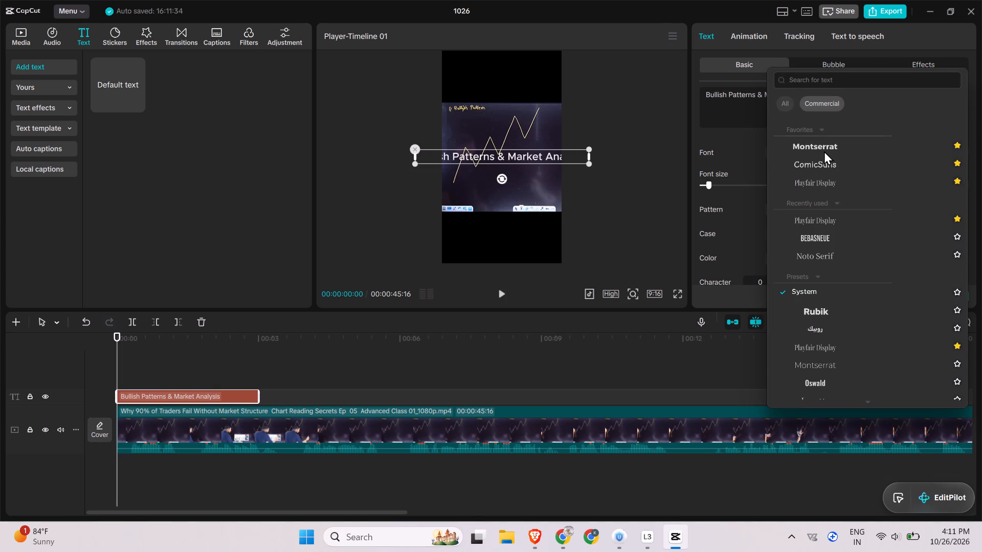
pyautogui.click(796, 81)
pyautogui.write('squeal')
pyautogui.press('Return')
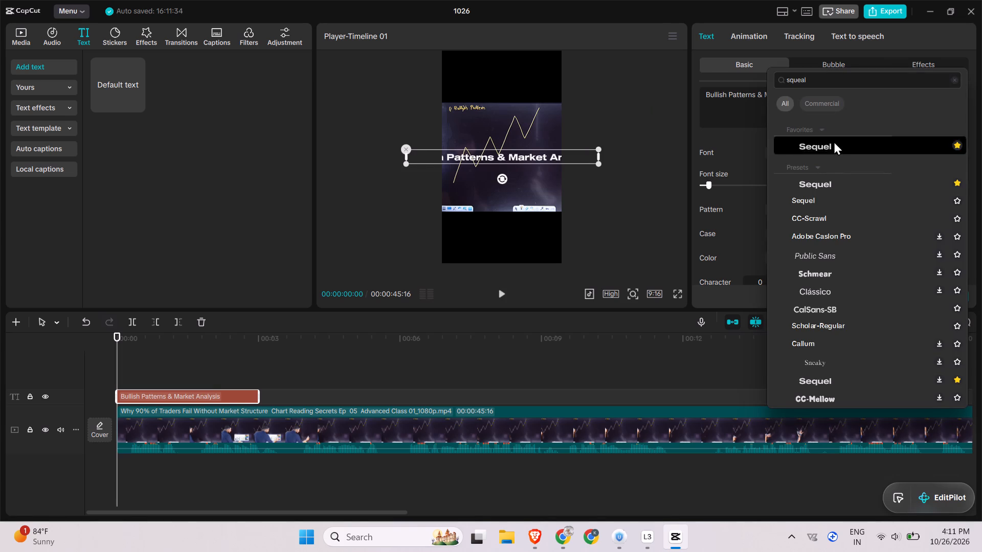
pyautogui.click(834, 141)
# Scale the title down to about 62% and centre it in the black area just above the video, at about X 0, Y 1148.
pyautogui.moveTo(598, 166); pyautogui.dragTo(519, 142)
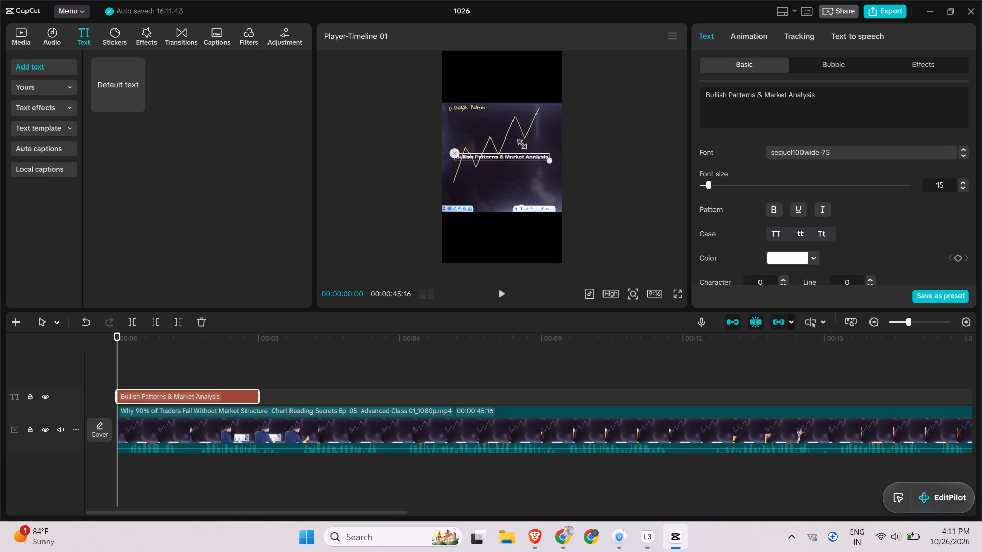
pyautogui.moveTo(519, 142); pyautogui.dragTo(530, 152)
pyautogui.moveTo(527, 156); pyautogui.dragTo(518, 94)
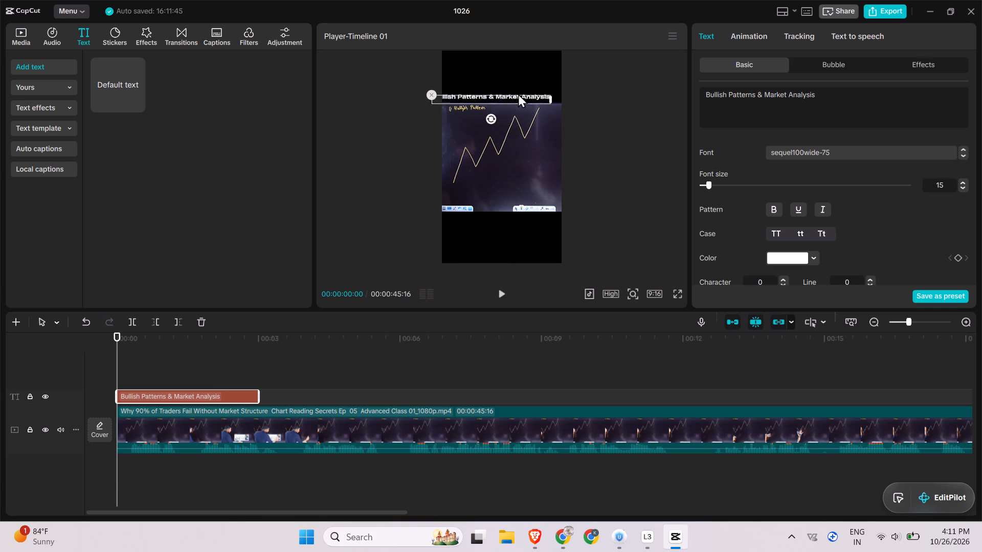
pyautogui.moveTo(518, 94); pyautogui.dragTo(526, 93)
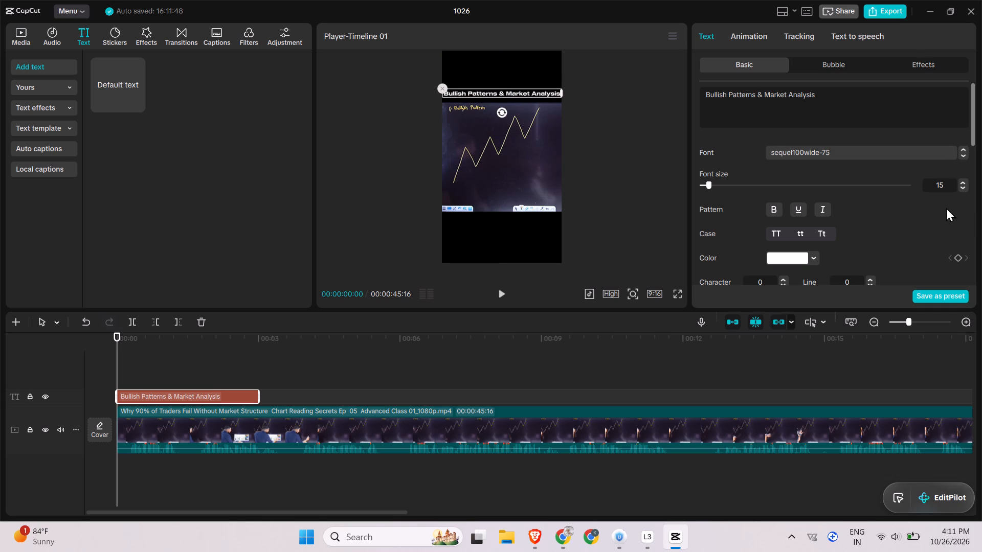
# Set the title's font size to 14.
pyautogui.click(960, 188)
pyautogui.click(669, 150)
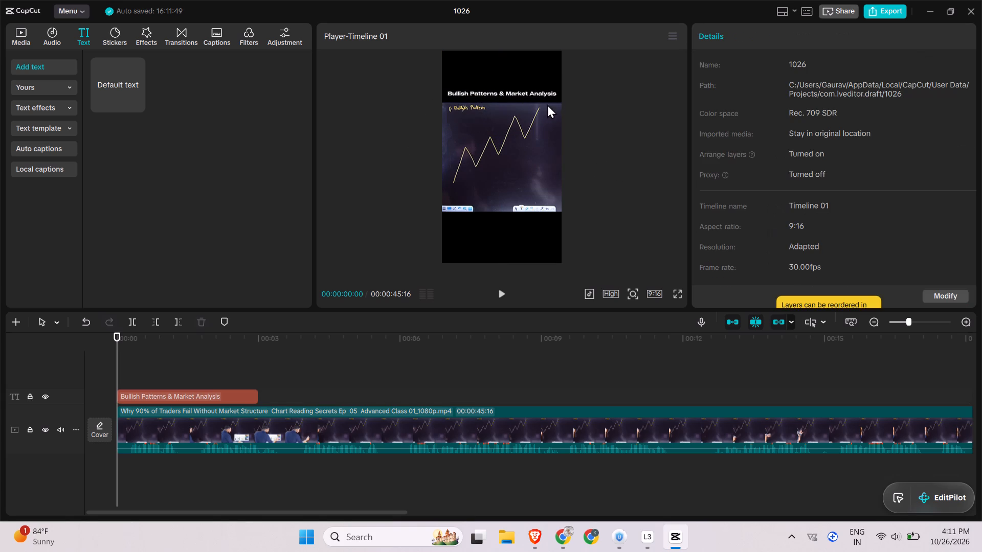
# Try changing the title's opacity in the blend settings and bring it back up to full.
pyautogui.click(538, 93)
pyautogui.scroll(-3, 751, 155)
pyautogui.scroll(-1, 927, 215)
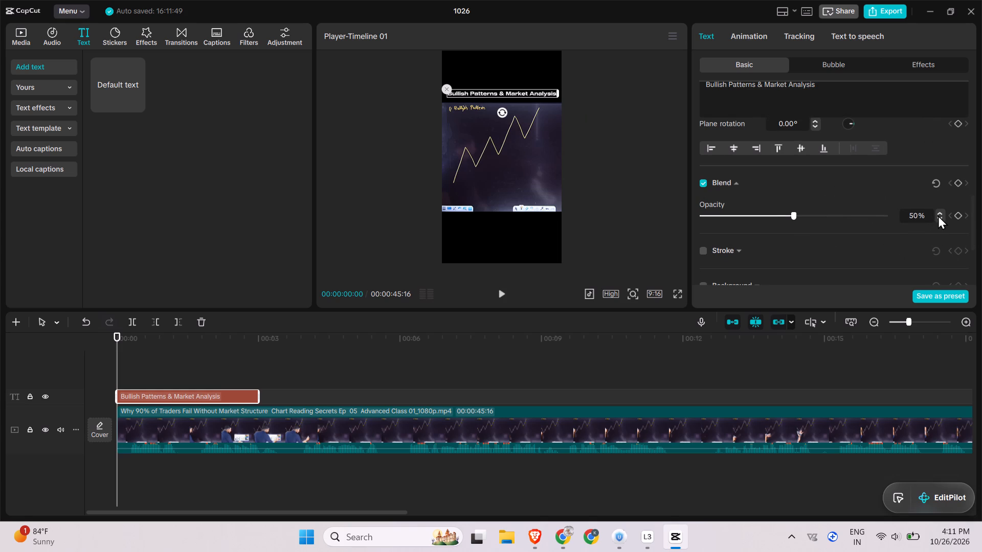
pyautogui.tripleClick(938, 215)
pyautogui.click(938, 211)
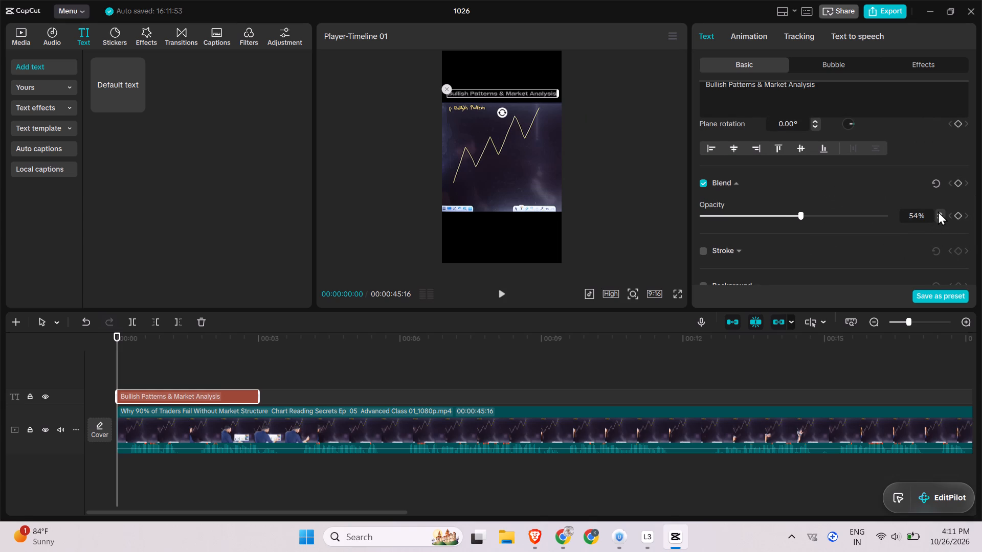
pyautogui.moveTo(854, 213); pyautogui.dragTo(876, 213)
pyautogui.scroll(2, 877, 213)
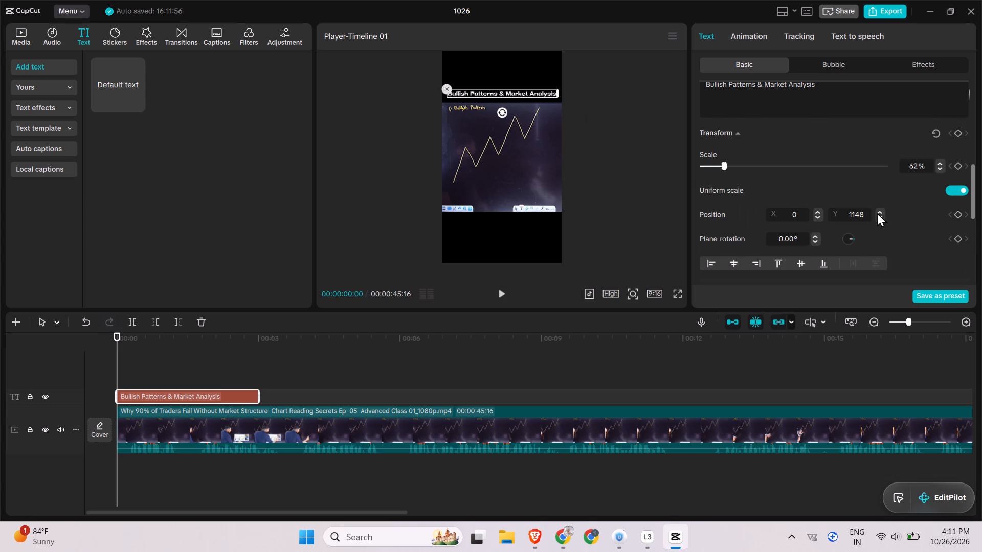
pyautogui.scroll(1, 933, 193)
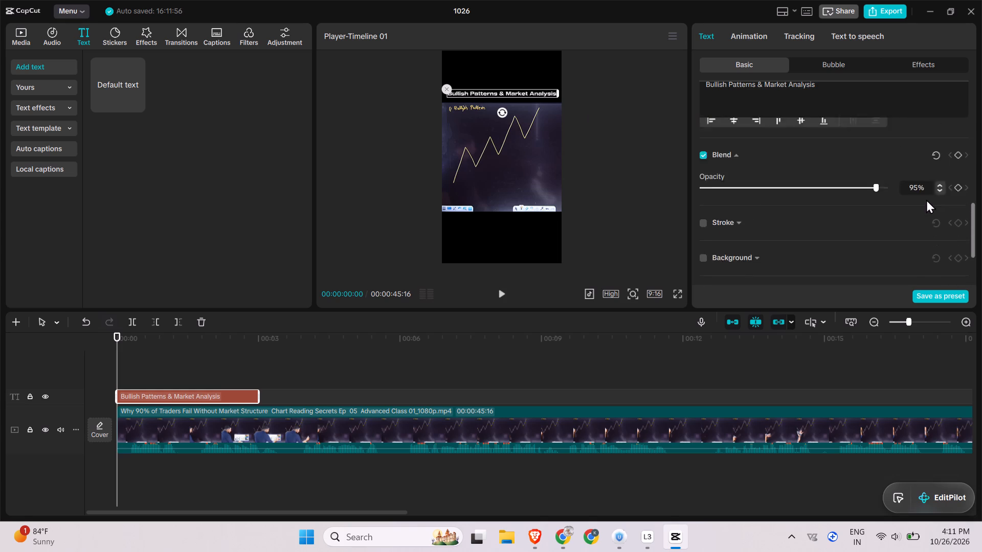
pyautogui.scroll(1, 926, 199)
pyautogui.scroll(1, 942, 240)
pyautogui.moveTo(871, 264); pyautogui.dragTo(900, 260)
# Reduce the title's scale slightly and check the layout in a full-screen preview.
pyautogui.scroll(1, 894, 250)
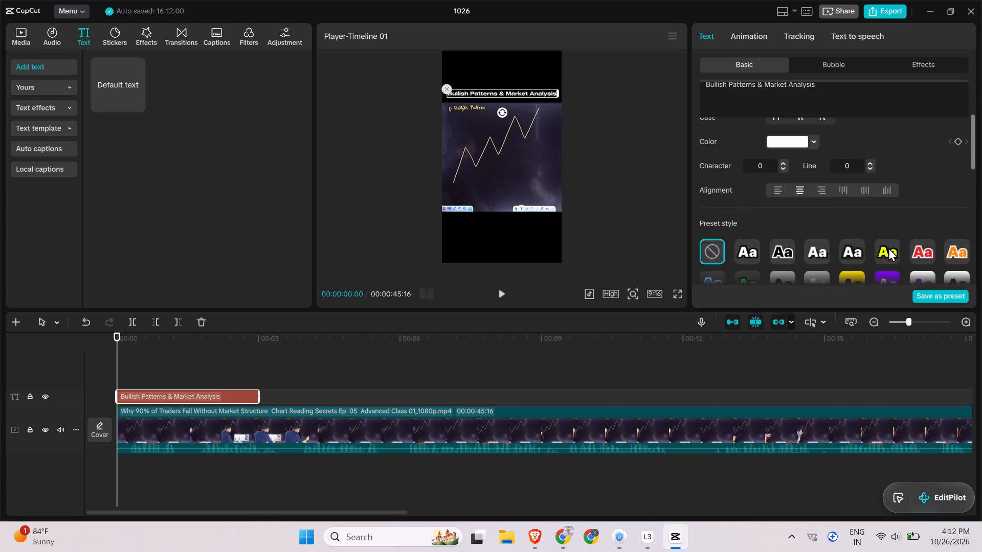
pyautogui.scroll(1, 888, 247)
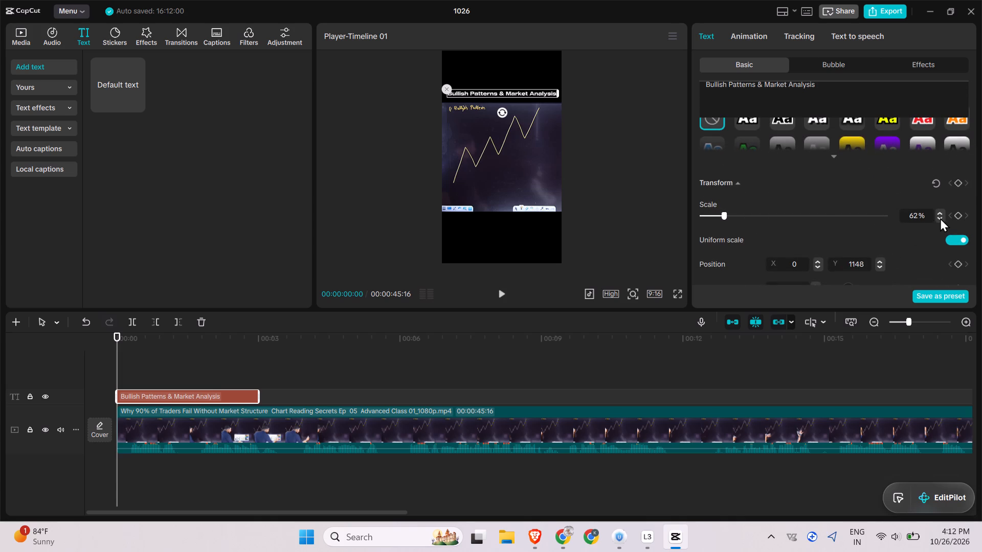
pyautogui.tripleClick(940, 218)
pyautogui.click(627, 186)
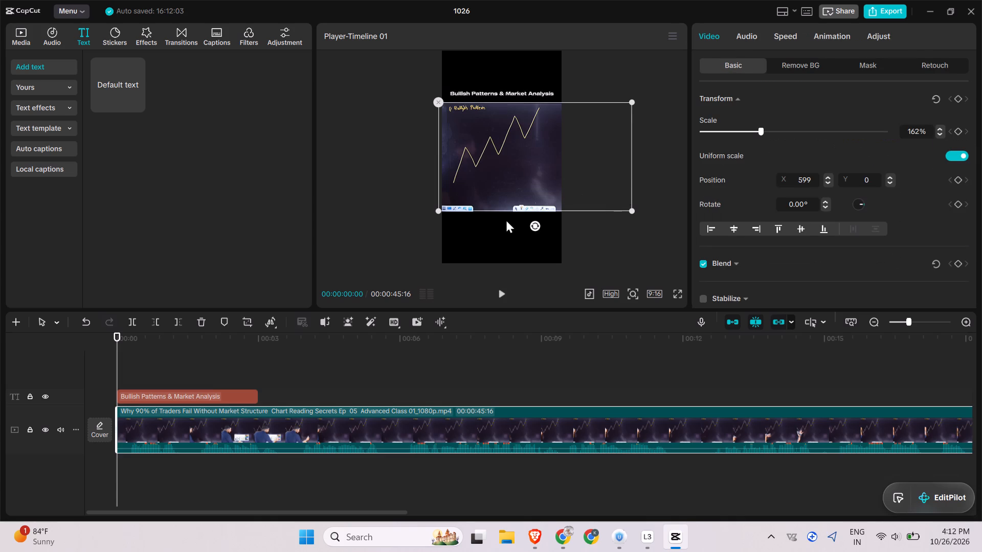
pyautogui.click(679, 290)
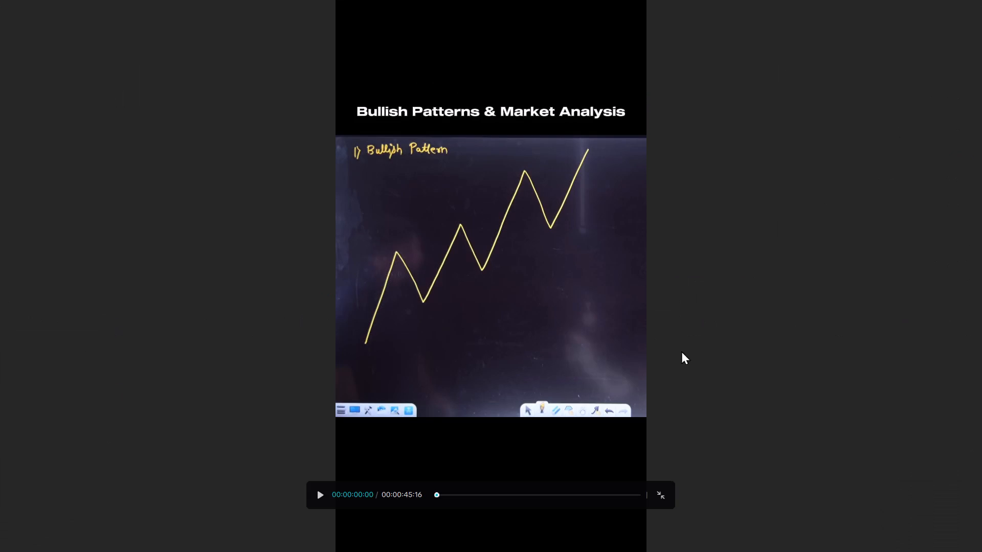
pyautogui.click(668, 492)
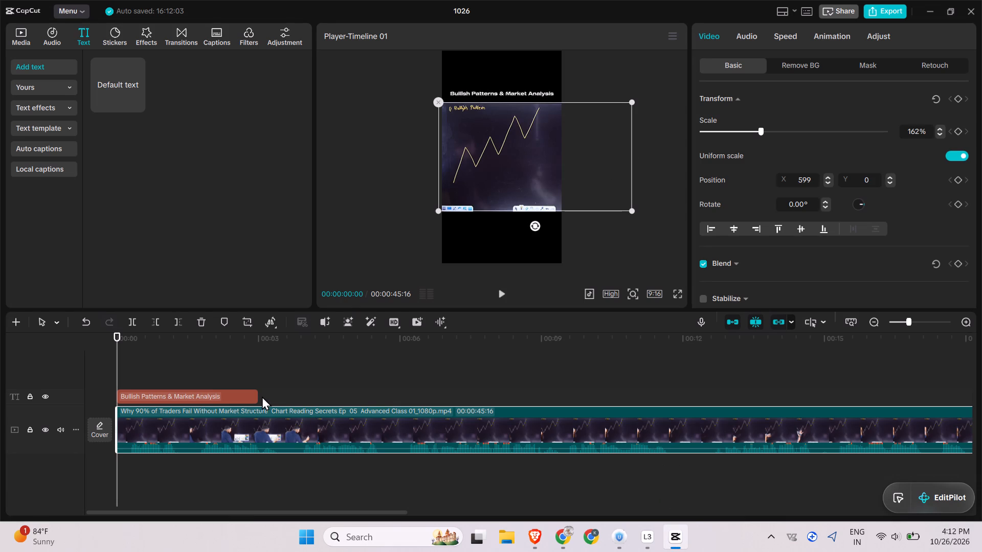
# Extend the title clip on the timeline so it ends together with the video.
pyautogui.keyDown('ctrl'); pyautogui.scroll(-10, 262, 396); pyautogui.keyUp('ctrl')
pyautogui.keyDown('ctrl'); pyautogui.scroll(-12, 193, 396); pyautogui.keyUp('ctrl')
pyautogui.click(134, 396)
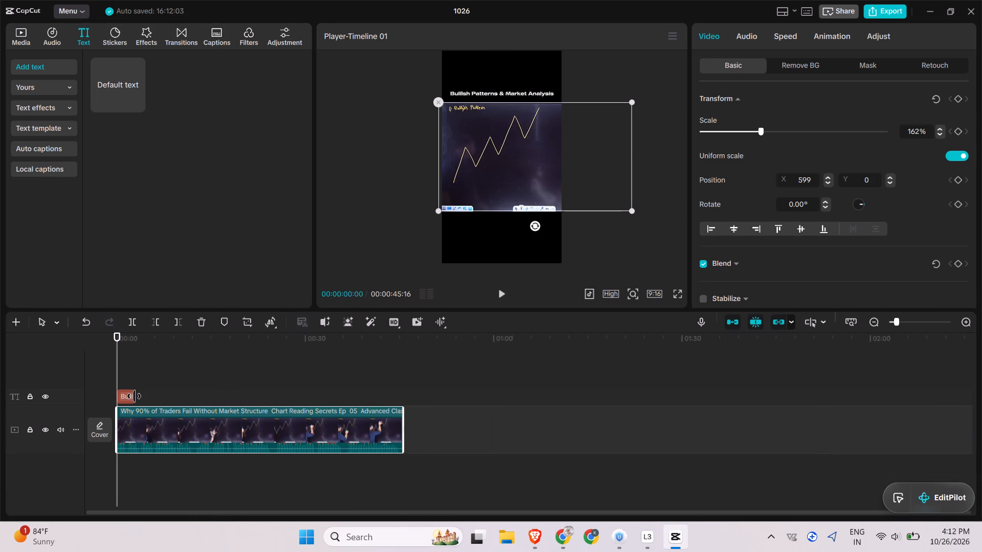
pyautogui.moveTo(131, 396); pyautogui.dragTo(73, 392)
pyautogui.moveTo(136, 397); pyautogui.dragTo(262, 394)
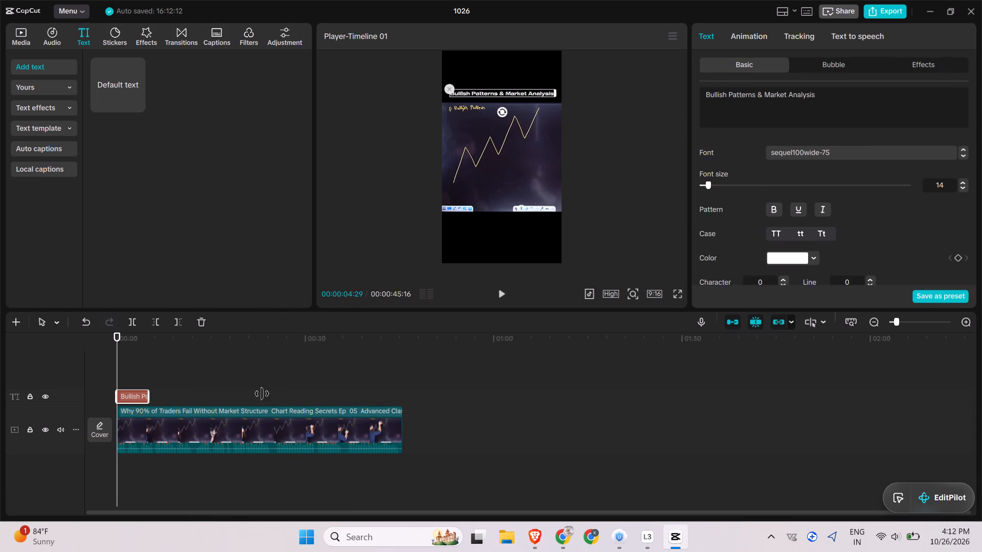
pyautogui.moveTo(262, 394); pyautogui.dragTo(398, 400)
pyautogui.click(394, 399)
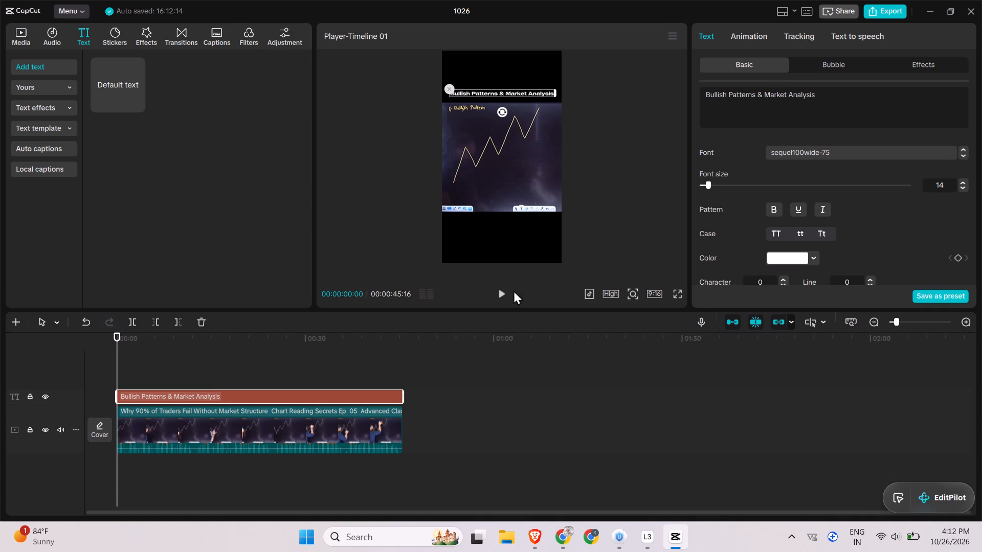
# Convert the title clip into a compound clip.
pyautogui.click(387, 395)
pyautogui.rightClick(387, 395)
pyautogui.click(445, 380)
# Open the compound clip and colour the word "Analysis" in the title green.
pyautogui.doubleClick(362, 397)
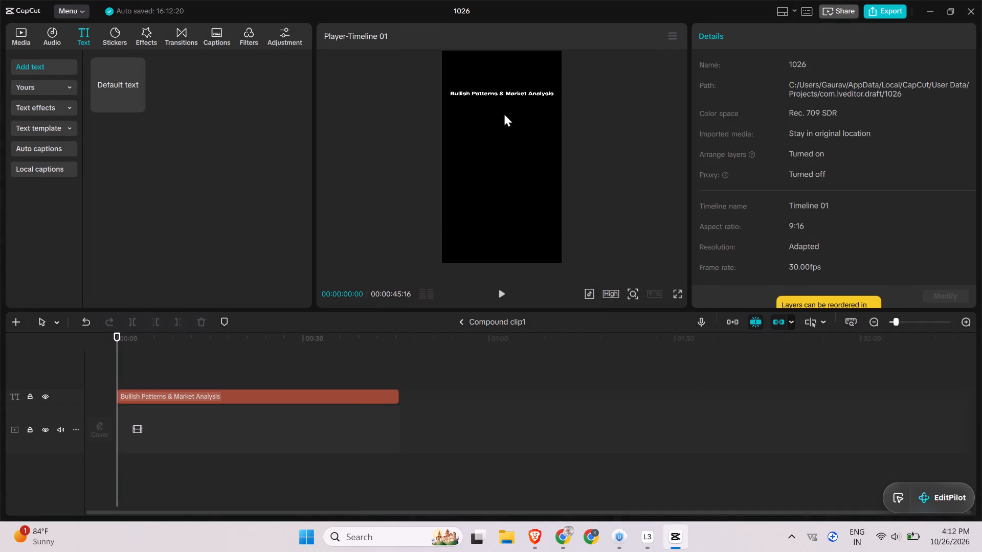
pyautogui.click(386, 392)
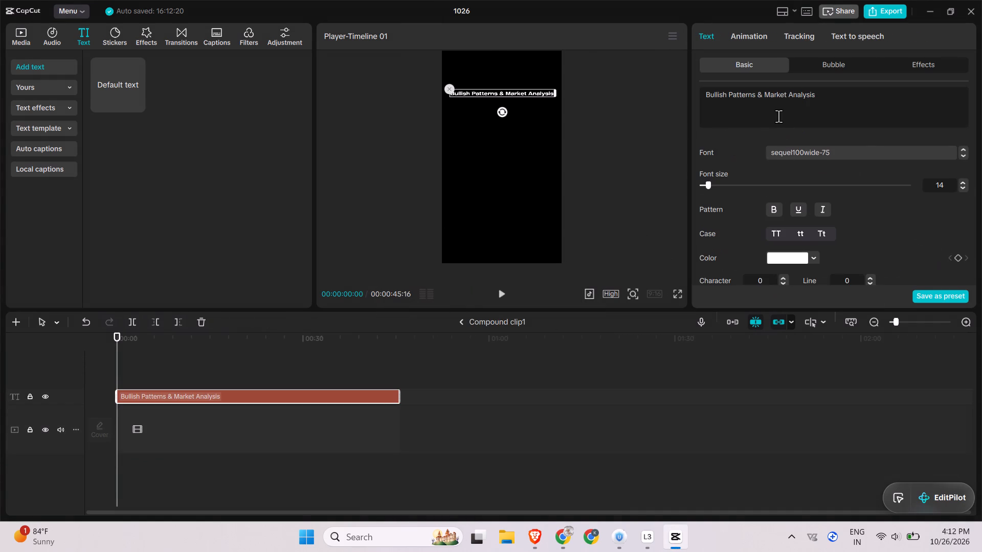
pyautogui.moveTo(789, 97); pyautogui.dragTo(864, 112)
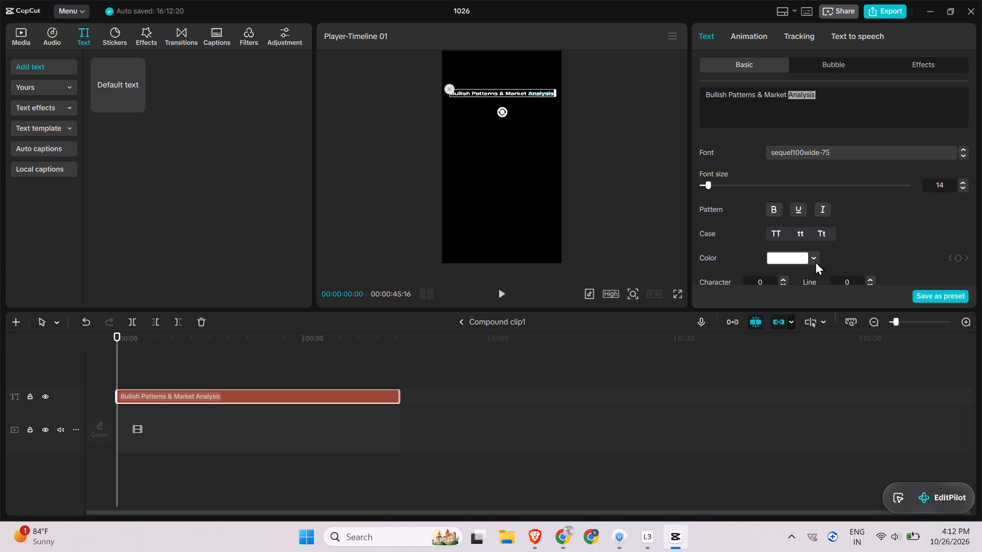
pyautogui.click(815, 261)
pyautogui.click(746, 453)
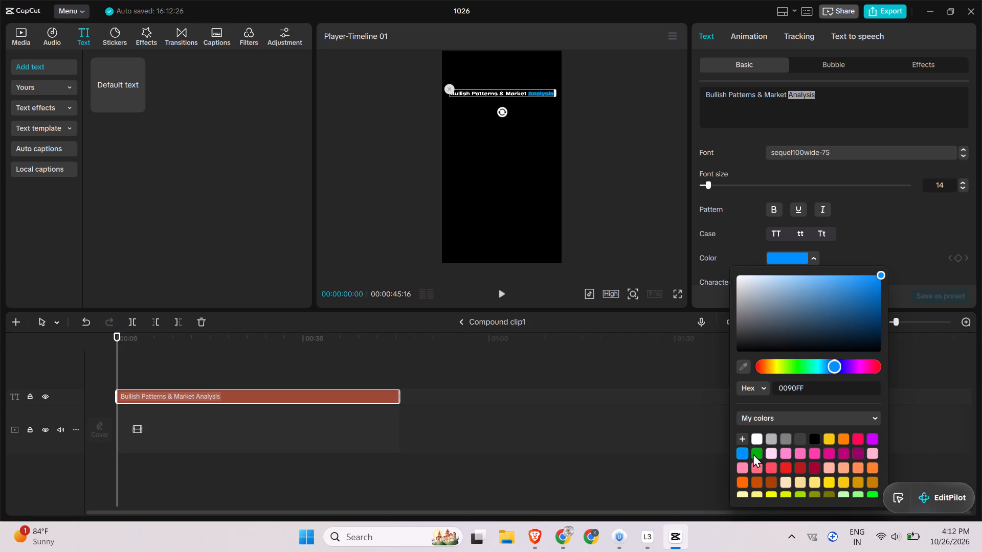
pyautogui.click(753, 453)
# Colour the word "Bullish" red (EC1D1D) and return to the main timeline.
pyautogui.moveTo(729, 96); pyautogui.dragTo(672, 86)
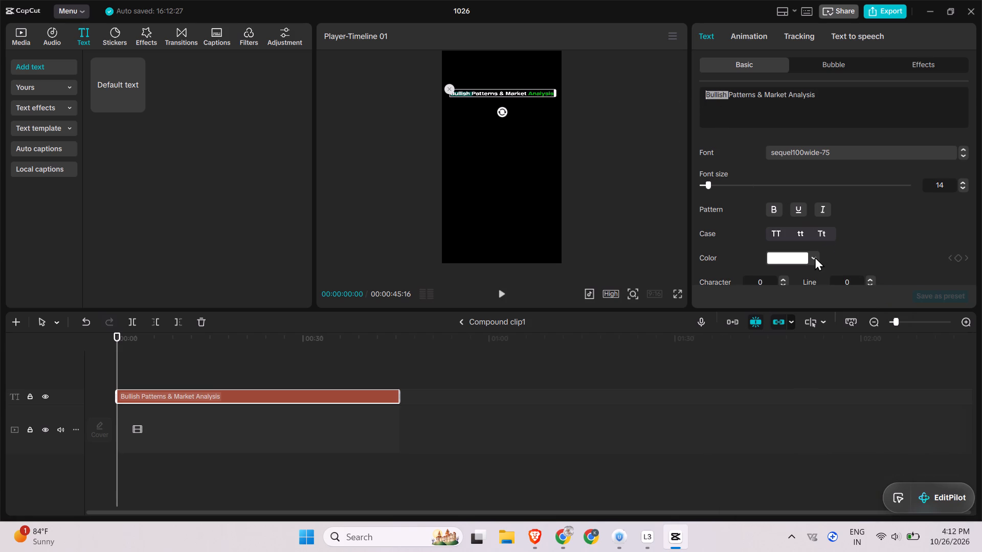
pyautogui.click(814, 257)
pyautogui.click(787, 464)
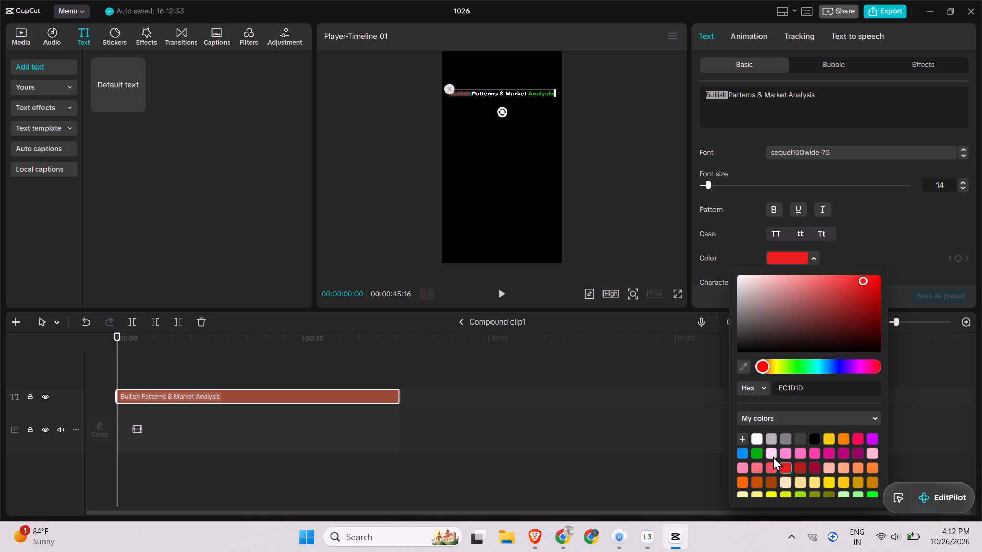
pyautogui.click(461, 323)
# Apply the favourite video effect Glow 2 to the title's compound clip.
pyautogui.click(374, 399)
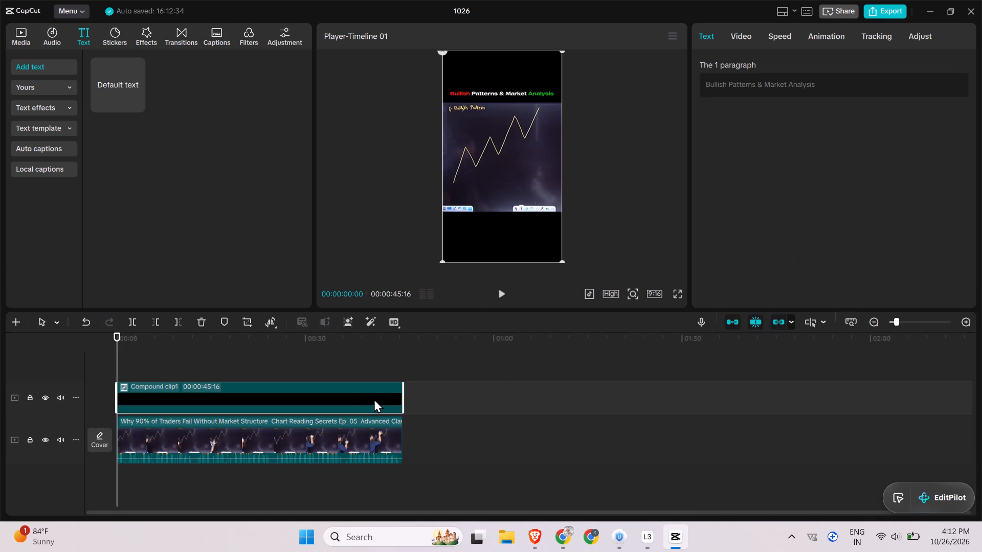
pyautogui.click(116, 51)
pyautogui.click(152, 39)
pyautogui.click(72, 58)
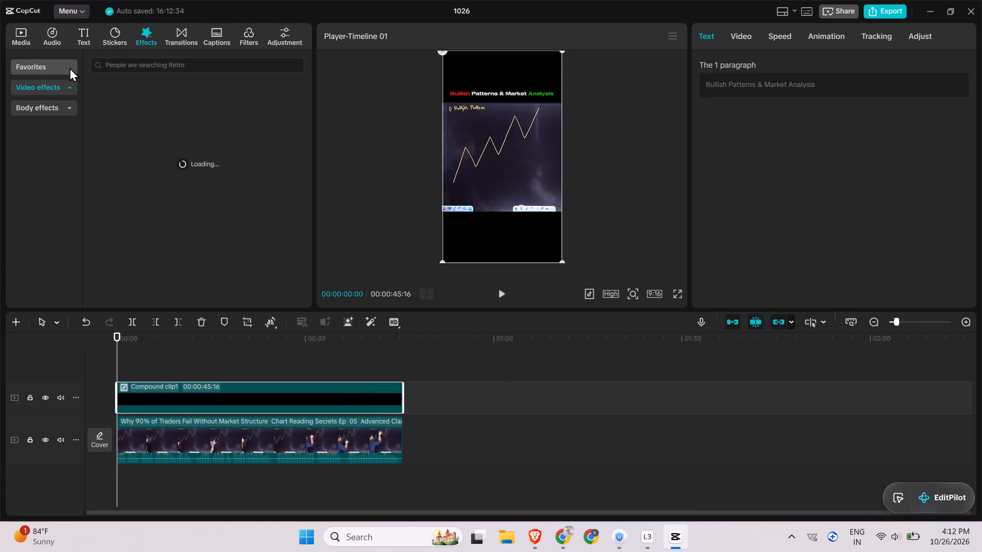
pyautogui.click(70, 67)
pyautogui.click(23, 47)
pyautogui.click(36, 64)
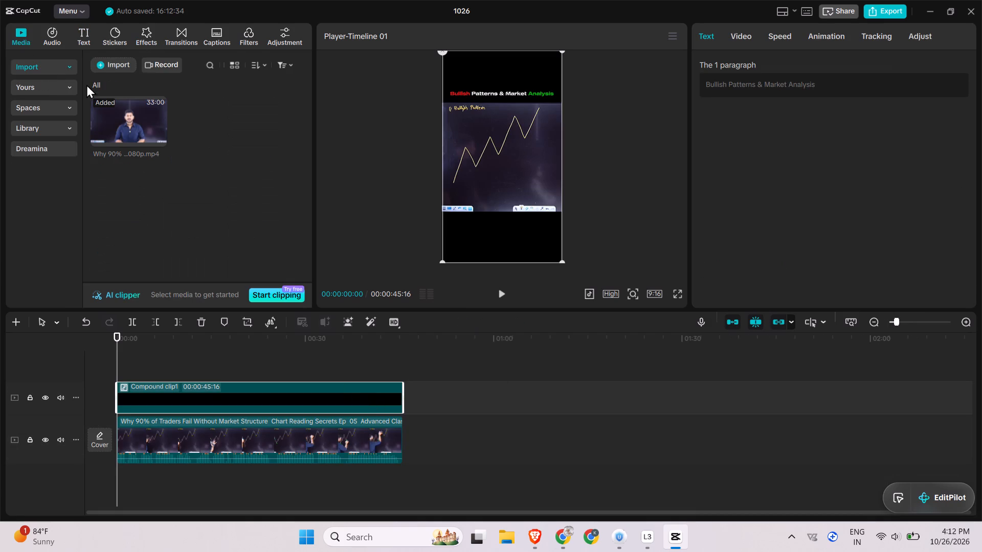
pyautogui.click(150, 33)
pyautogui.click(55, 60)
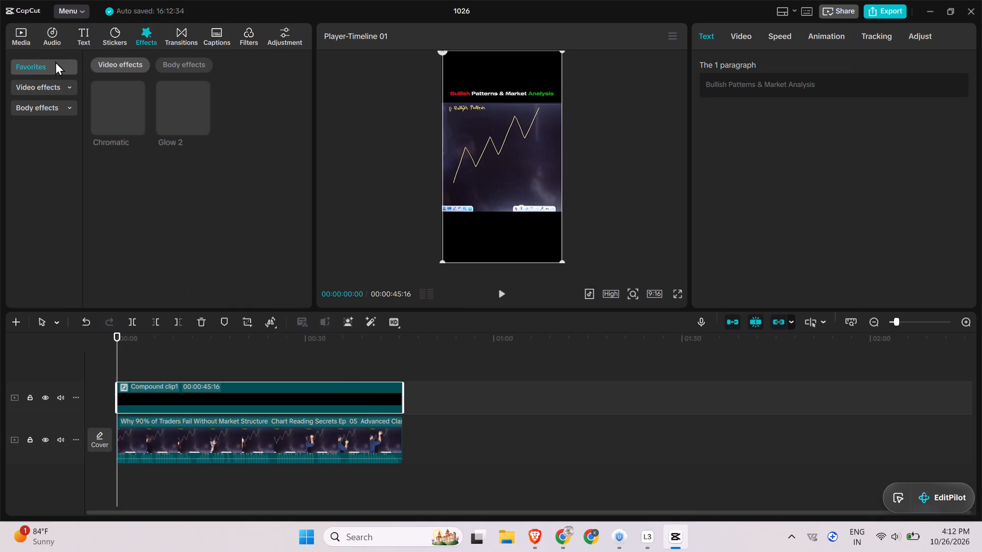
pyautogui.moveTo(134, 90); pyautogui.dragTo(190, 96)
pyautogui.moveTo(190, 96); pyautogui.dragTo(341, 398)
# Set the Glow 2 effect's glow amount to 25.
pyautogui.click(752, 147)
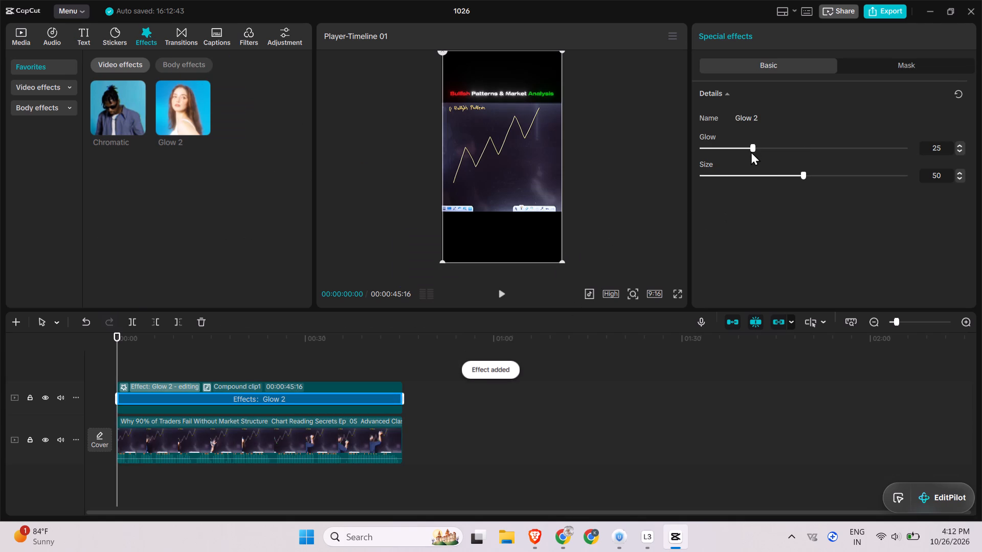
# Reduce the size setting of the Glow 2 effect on the title's compound clip.
pyautogui.click(760, 175)
pyautogui.click(619, 219)
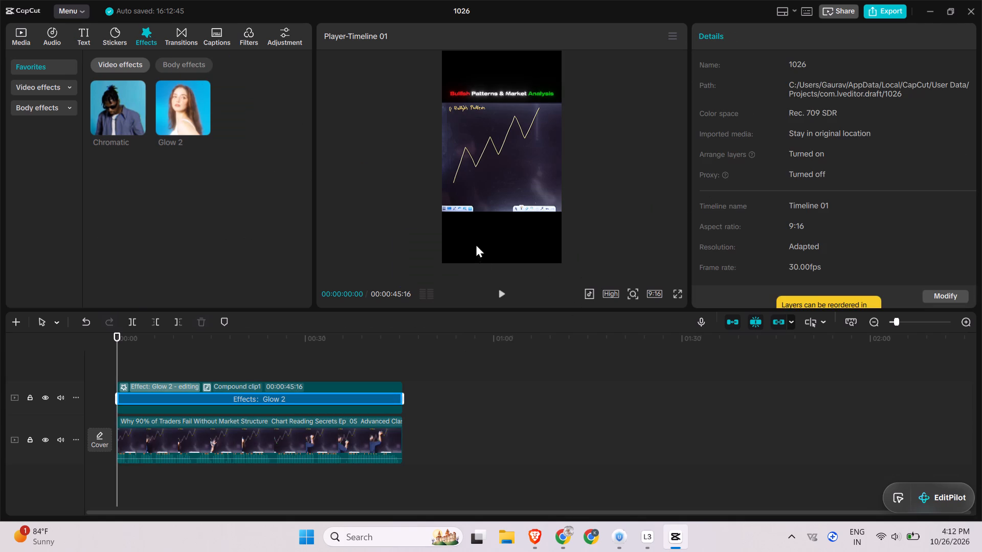
# Move the main chart video clip slightly lower in the frame, beneath the title.
pyautogui.click(463, 183)
pyautogui.click(463, 183)
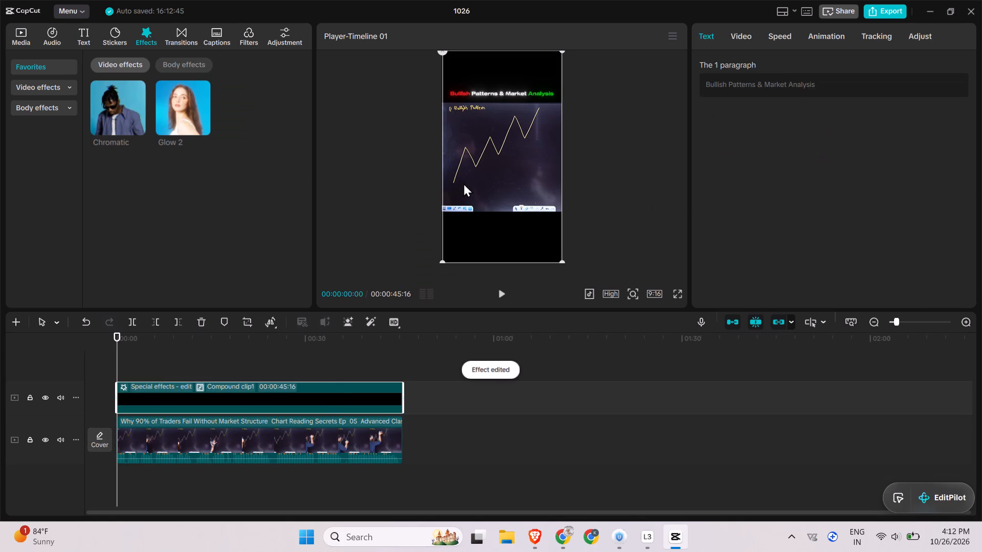
pyautogui.click(334, 445)
pyautogui.click(462, 192)
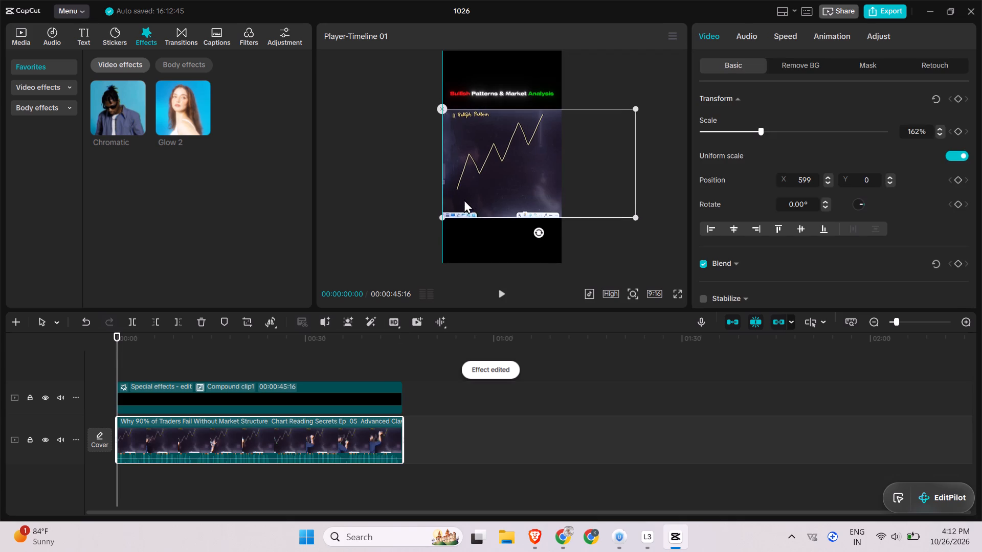
pyautogui.click(595, 255)
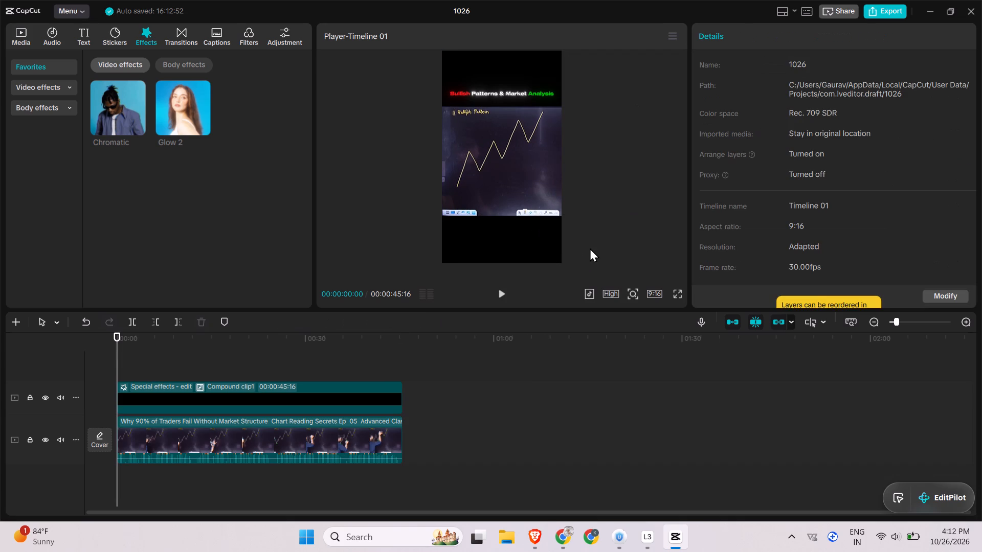
# Check the layout with the Instagram Reels and TikTok preview overlays, and set the social media preview back to None.
pyautogui.click(586, 293)
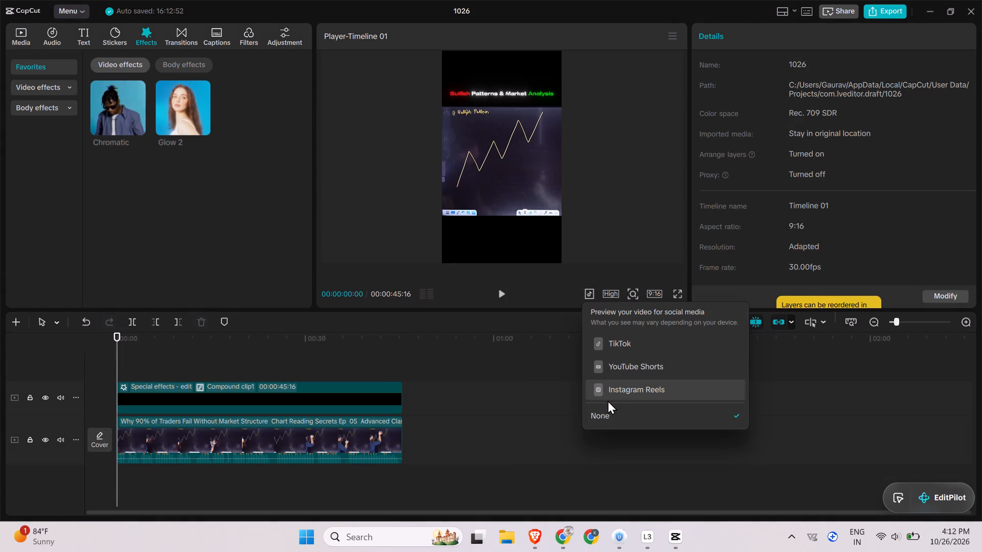
pyautogui.click(609, 391)
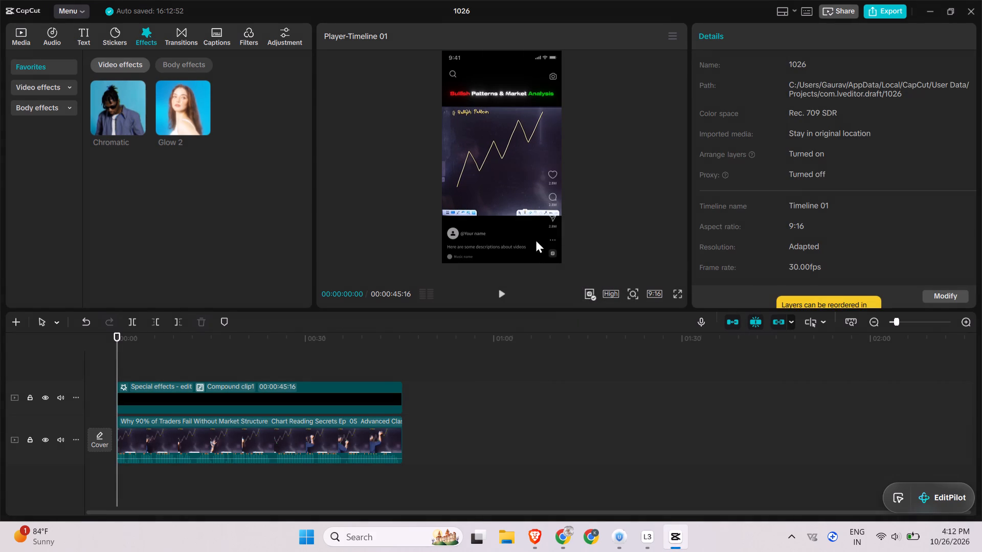
pyautogui.click(590, 297)
pyautogui.click(611, 342)
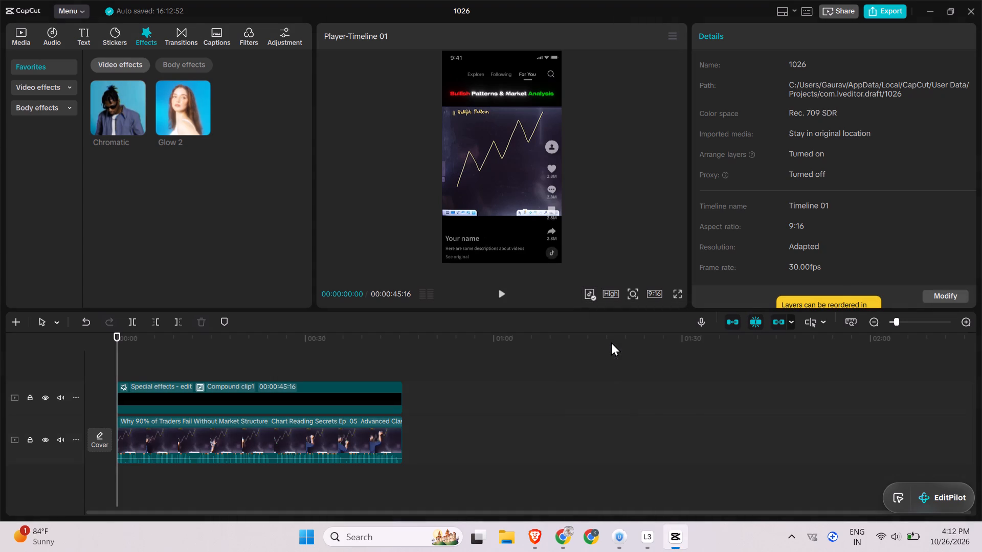
pyautogui.click(586, 291)
pyautogui.click(607, 410)
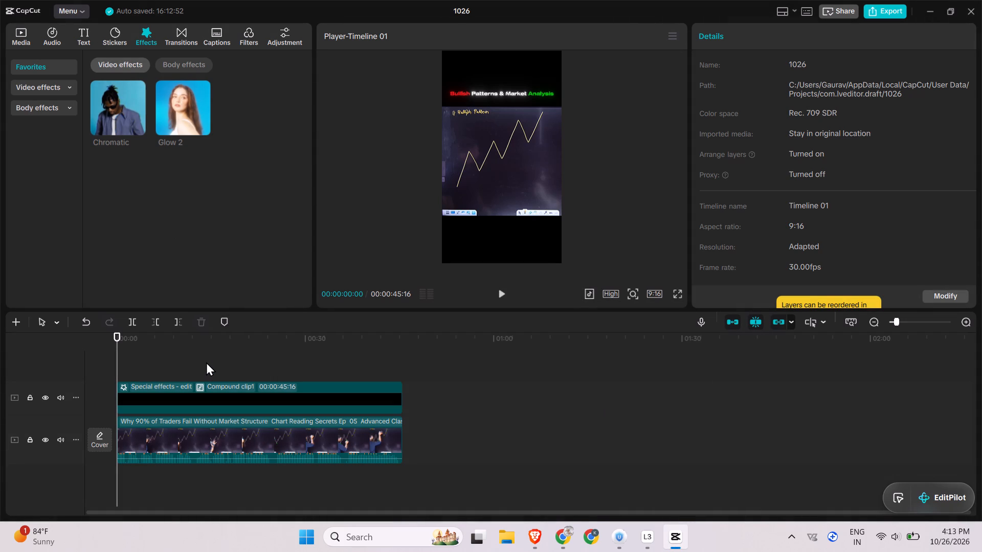
# Add the favourite filter Clear II above the title track and extend it to the end of the video.
pyautogui.click(287, 25)
pyautogui.click(244, 47)
pyautogui.click(64, 68)
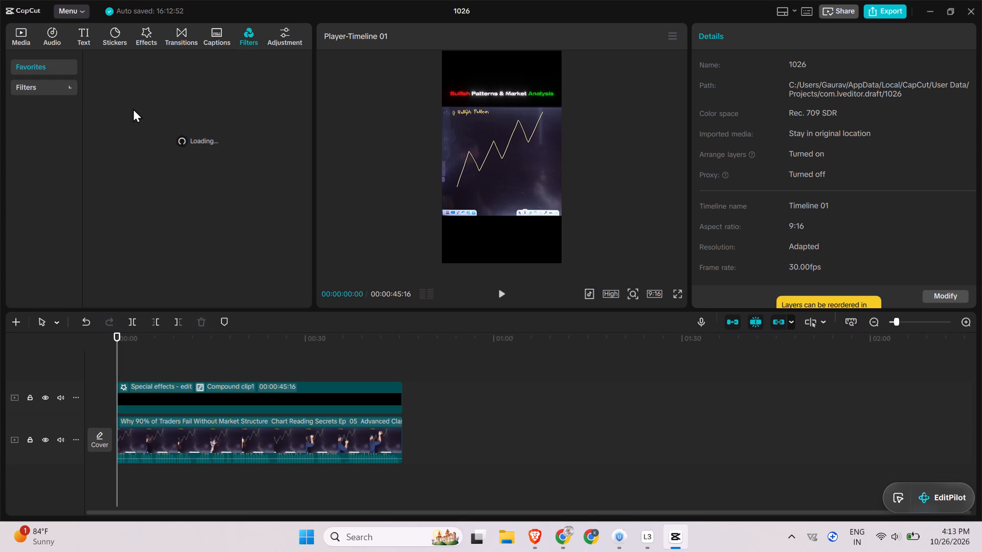
pyautogui.moveTo(192, 118); pyautogui.dragTo(106, 373)
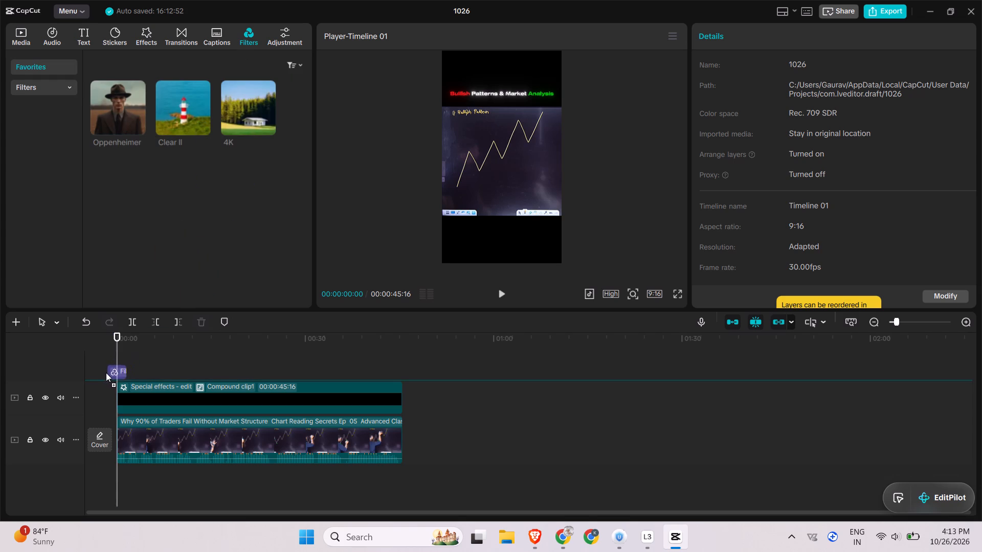
pyautogui.moveTo(106, 373); pyautogui.dragTo(104, 373)
pyautogui.moveTo(138, 389); pyautogui.dragTo(401, 397)
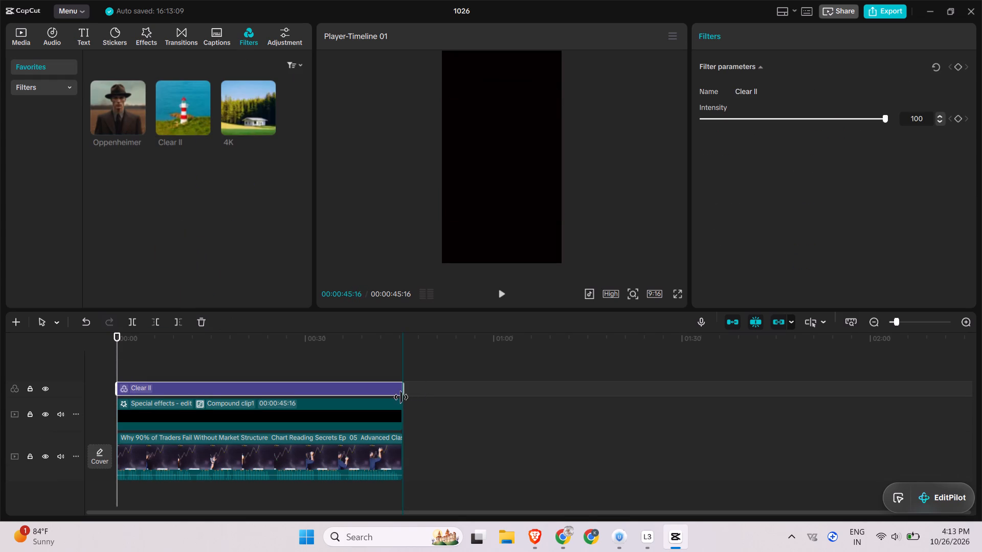
pyautogui.moveTo(401, 397); pyautogui.dragTo(400, 398)
# Play the edited video in full screen to review the title glow and filter.
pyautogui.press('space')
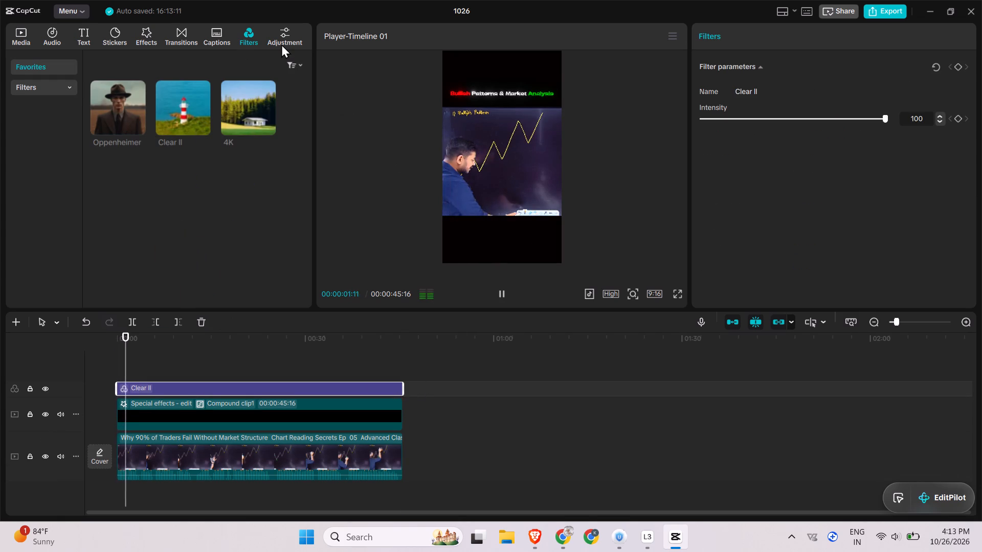
pyautogui.click(679, 292)
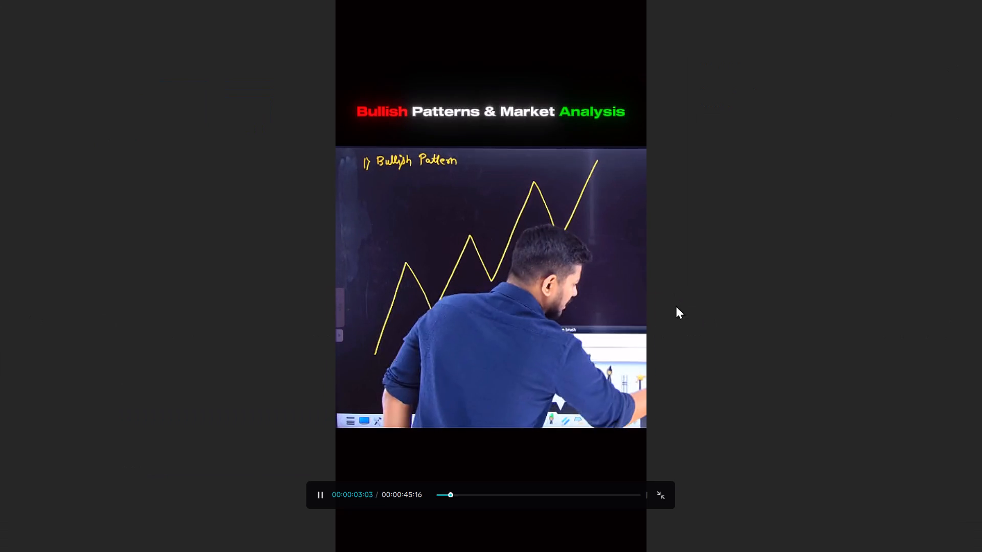
# Pause the full-screen preview and return to the editing view.
pyautogui.press('space')
pyautogui.click(662, 494)
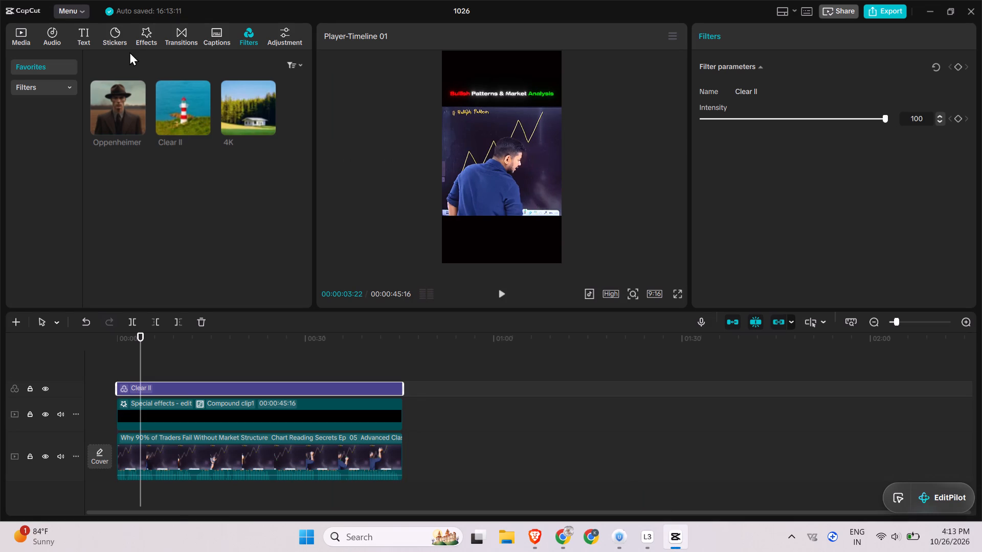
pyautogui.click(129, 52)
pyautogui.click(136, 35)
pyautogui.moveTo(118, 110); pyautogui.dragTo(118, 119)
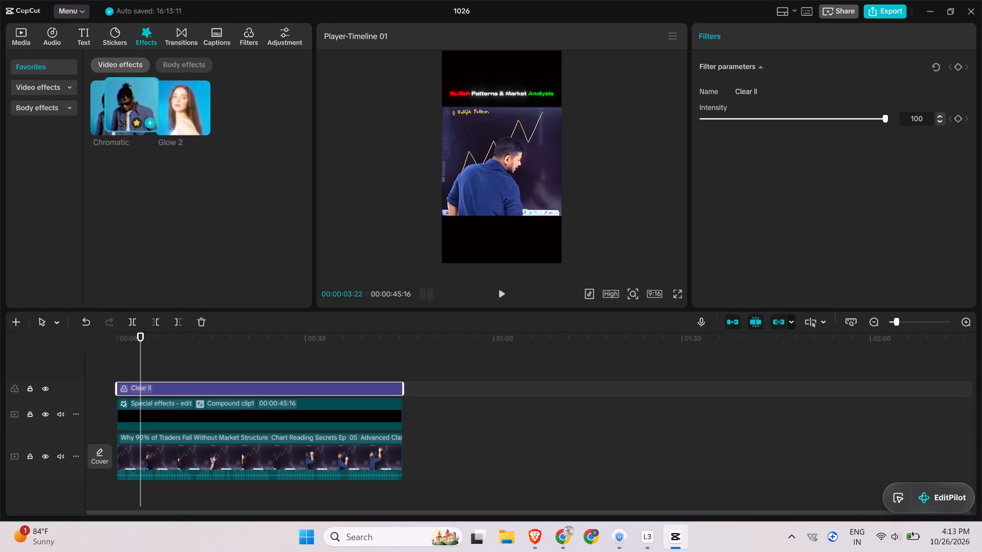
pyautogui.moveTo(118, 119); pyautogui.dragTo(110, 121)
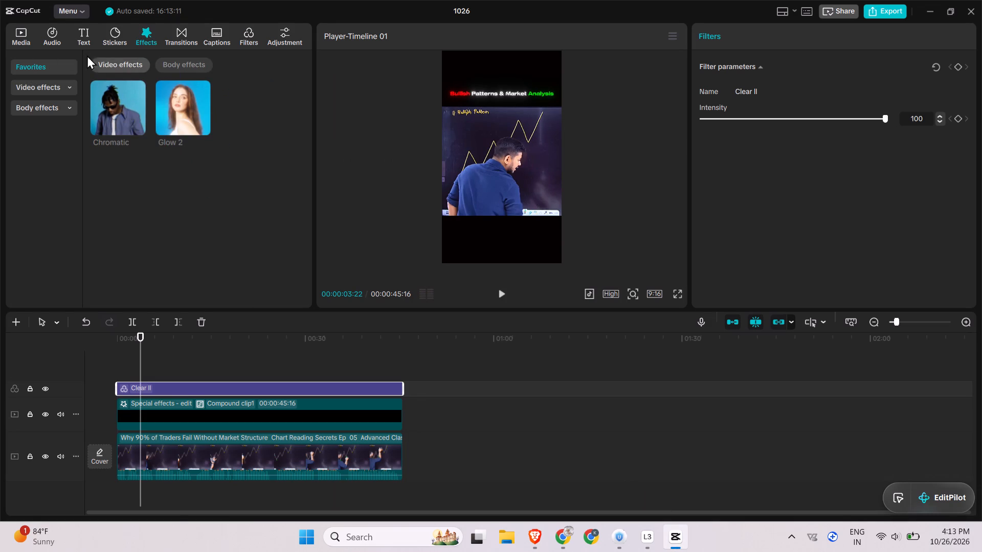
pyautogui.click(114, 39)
# Search the video effects for "crisp air" and place the Super-large Spot effect at the timeline start, above the Clear II filter.
pyautogui.click(137, 36)
pyautogui.click(40, 86)
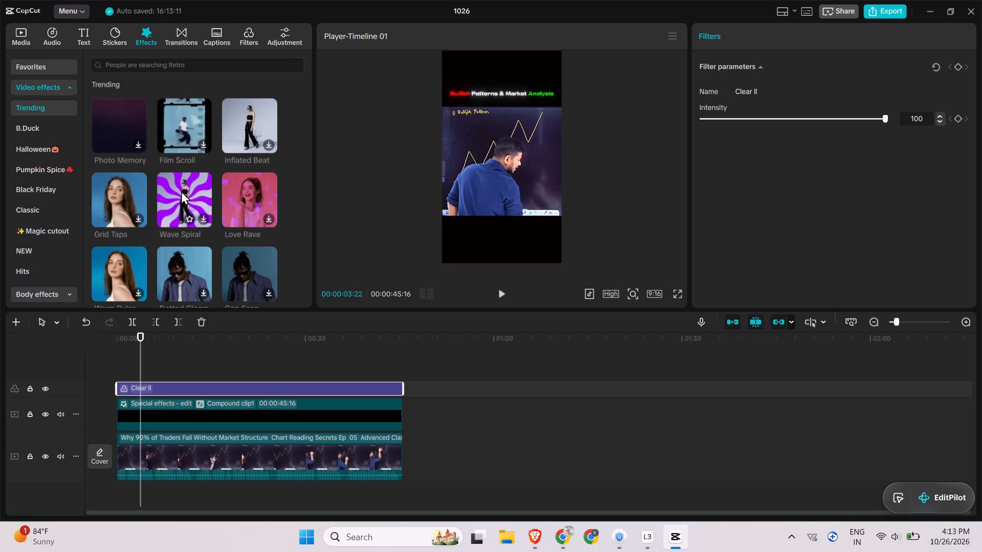
pyautogui.scroll(-1, 254, 217)
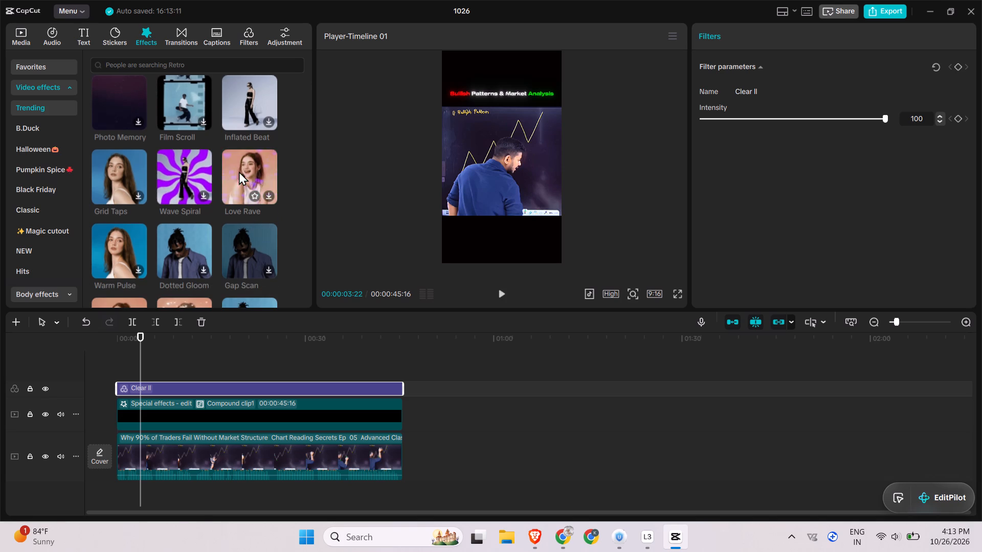
pyautogui.scroll(1, 180, 157)
pyautogui.click(167, 61)
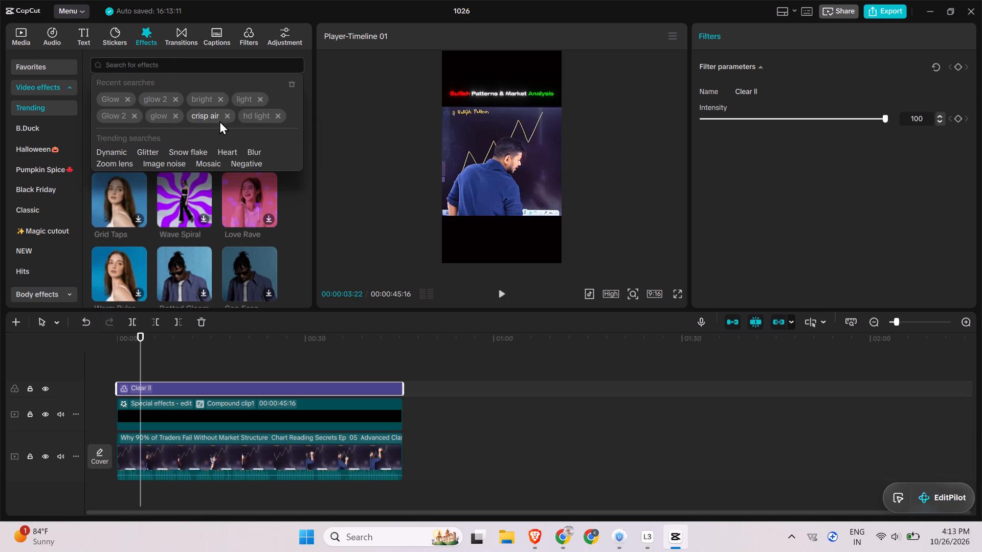
pyautogui.click(206, 114)
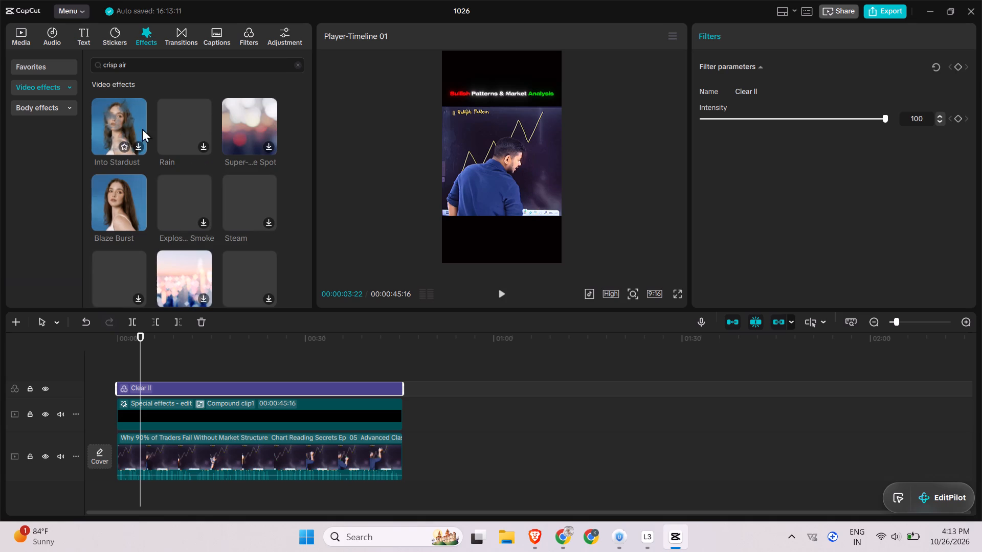
pyautogui.click(238, 123)
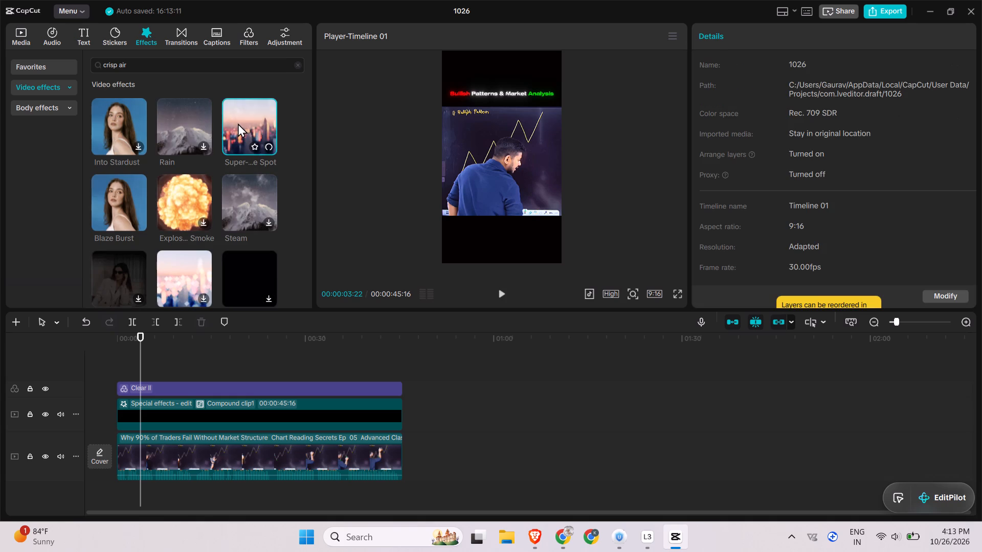
pyautogui.moveTo(238, 123); pyautogui.dragTo(105, 364)
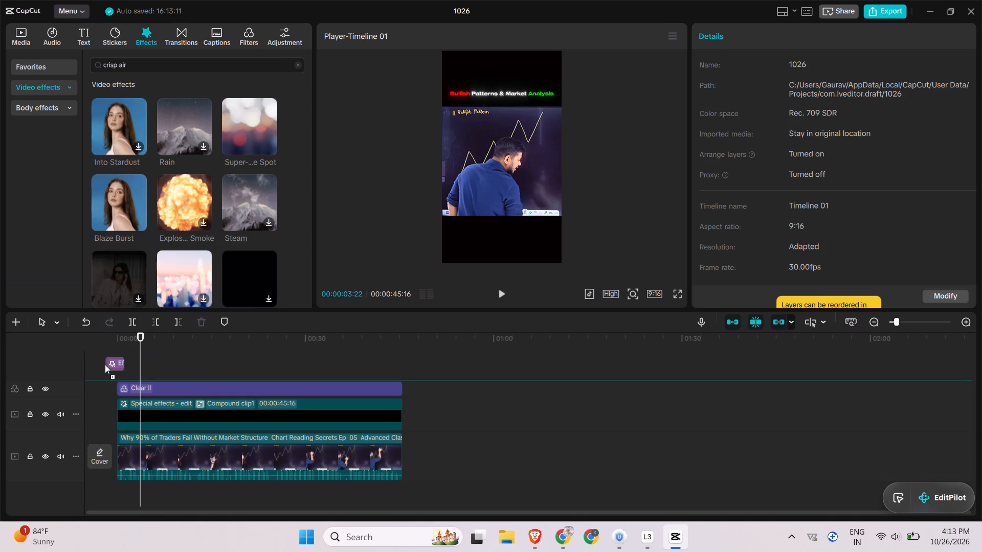
pyautogui.moveTo(105, 364); pyautogui.dragTo(104, 366)
pyautogui.click(116, 348)
pyautogui.moveTo(122, 340); pyautogui.dragTo(98, 336)
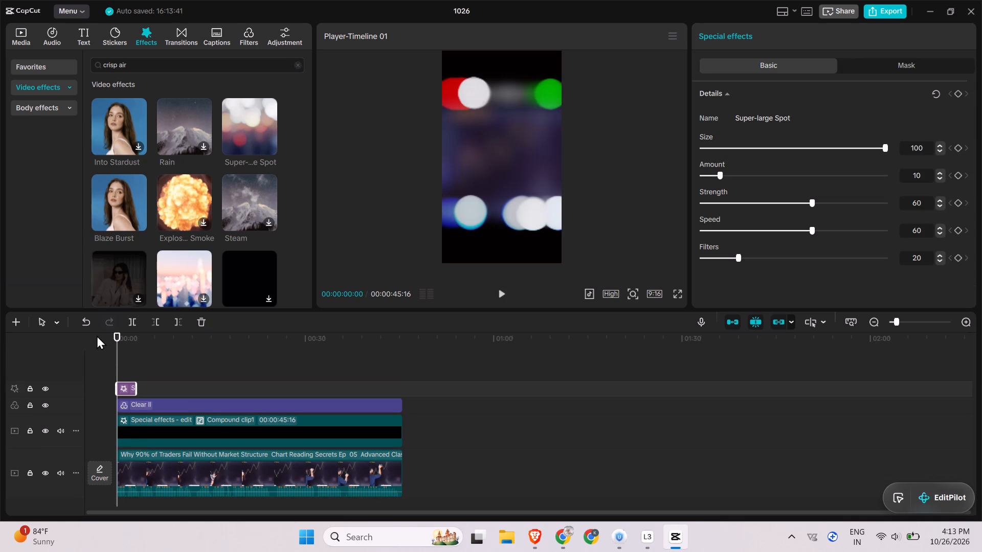
# Preview the Super-large Spot effect from the start of the video, including in full screen.
pyautogui.press('space')
pyautogui.press('space')
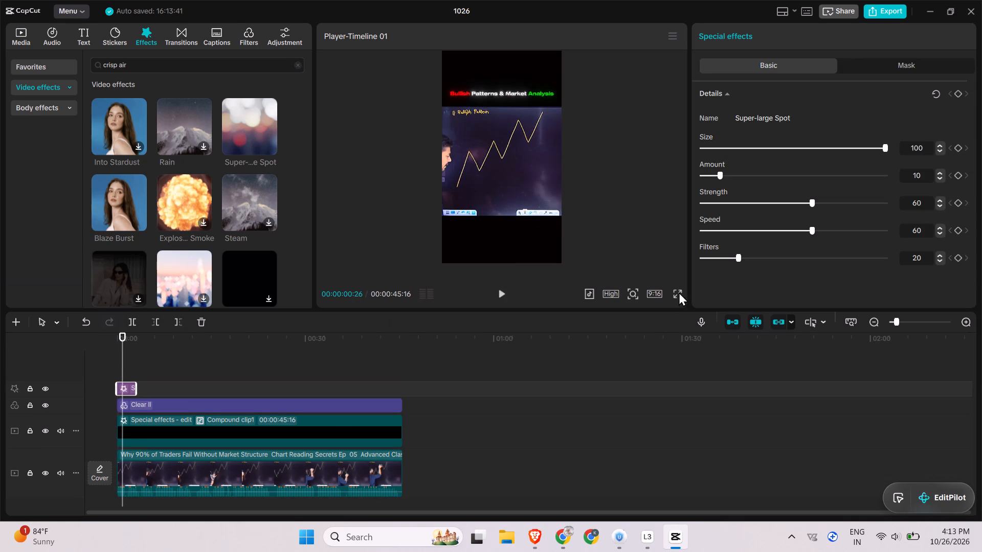
pyautogui.click(679, 292)
pyautogui.moveTo(447, 493); pyautogui.dragTo(412, 492)
pyautogui.press('space')
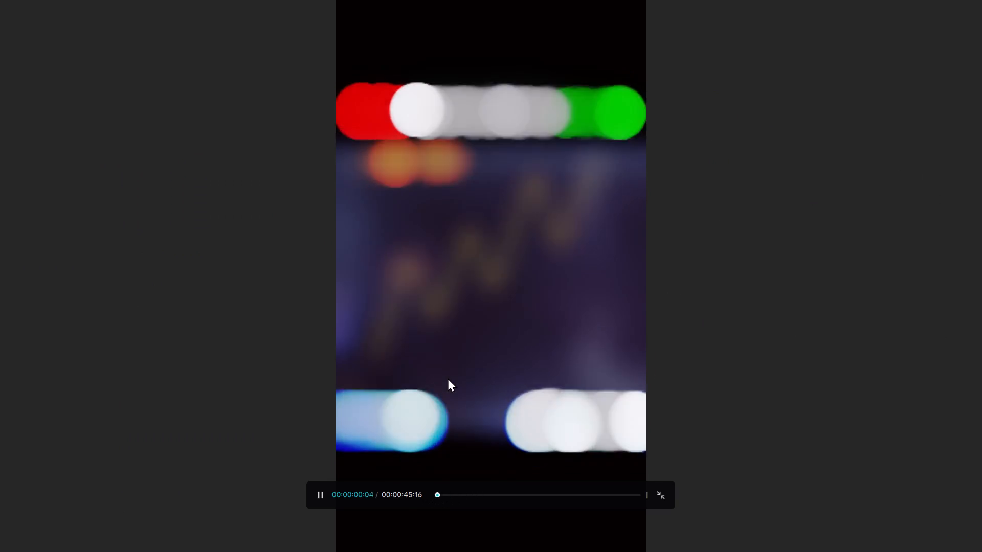
pyautogui.press('space')
pyautogui.click(663, 499)
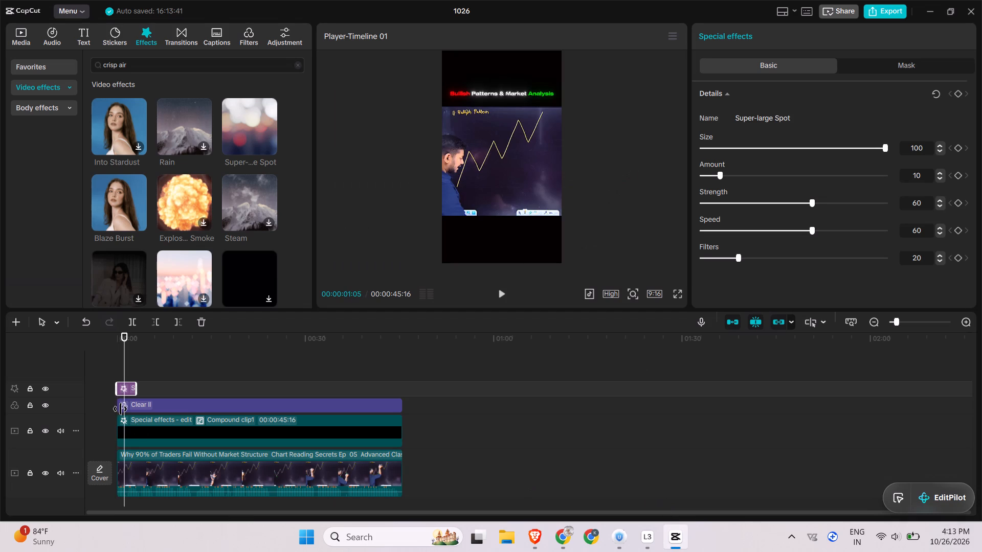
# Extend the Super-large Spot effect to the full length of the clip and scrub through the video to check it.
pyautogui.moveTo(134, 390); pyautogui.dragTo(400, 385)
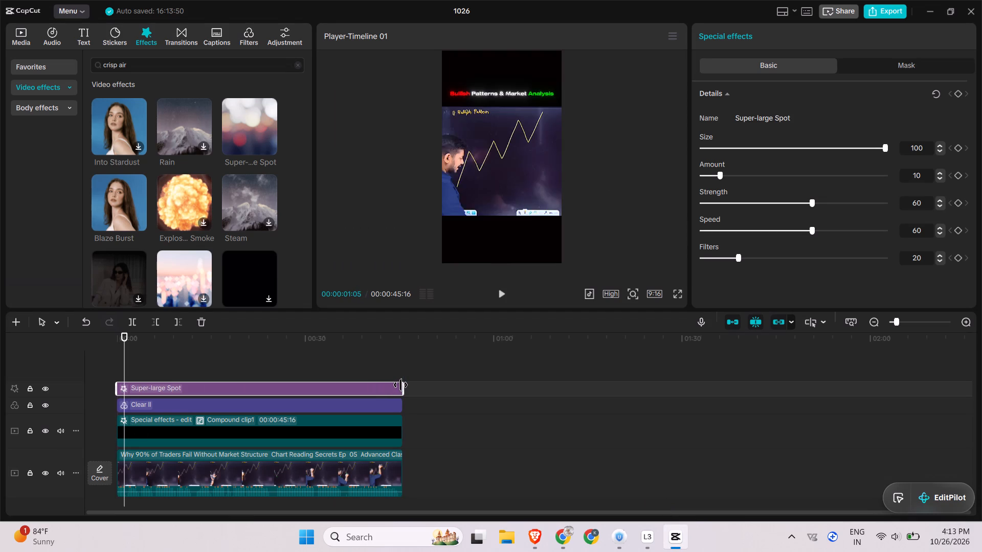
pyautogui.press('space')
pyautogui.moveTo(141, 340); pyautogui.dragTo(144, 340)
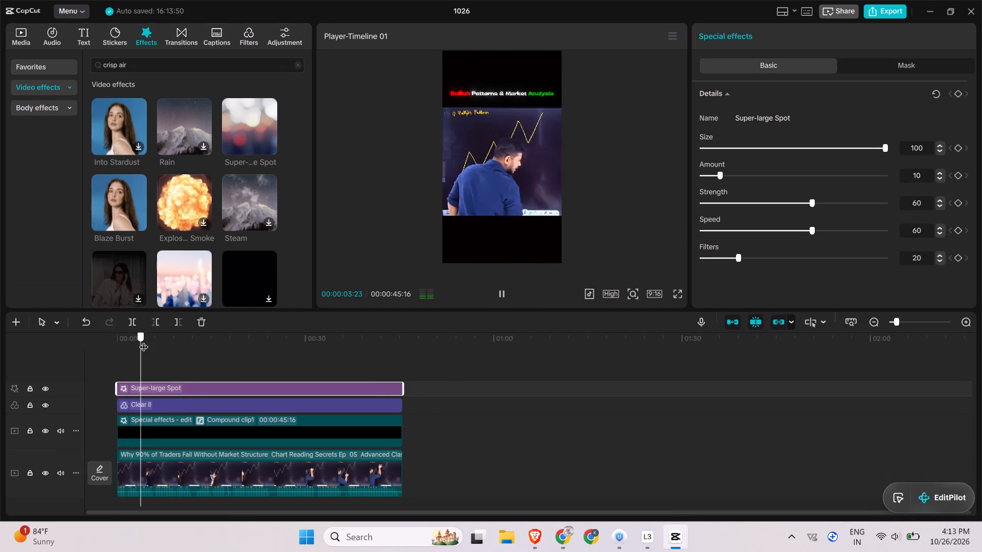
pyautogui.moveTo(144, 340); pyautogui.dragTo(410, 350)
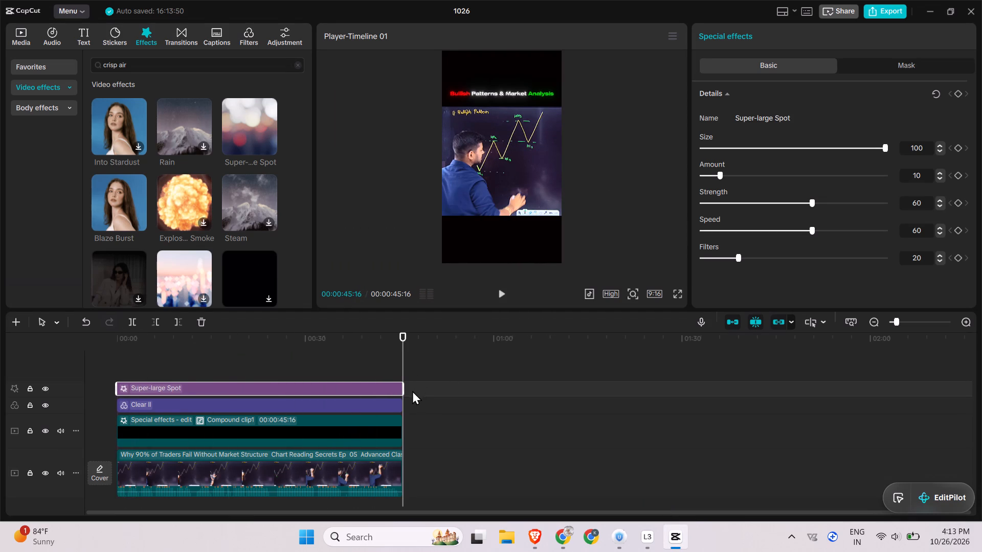
# Shorten the Super-large Spot effect to about the first 4 seconds and play the video from the start to check it.
pyautogui.moveTo(404, 389); pyautogui.dragTo(140, 380)
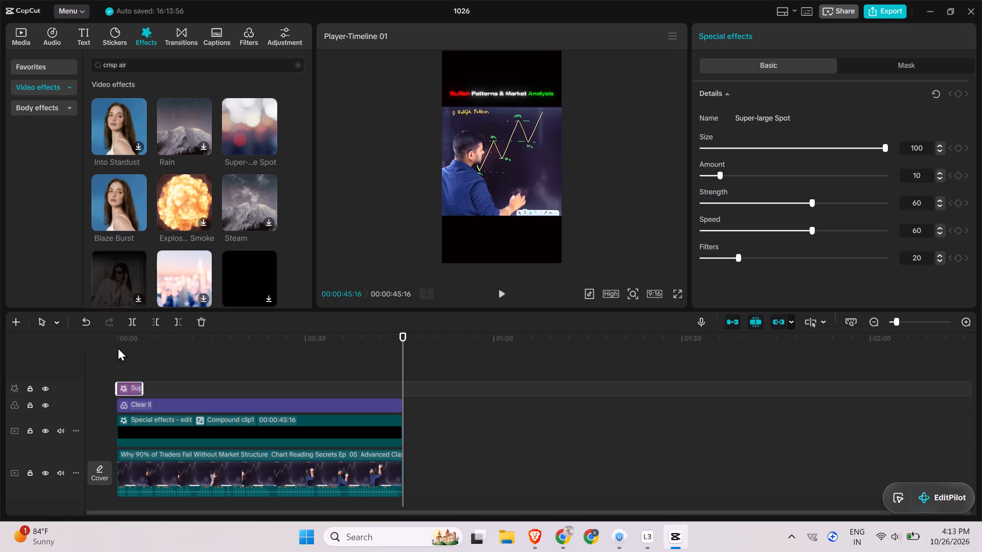
pyautogui.click(118, 347)
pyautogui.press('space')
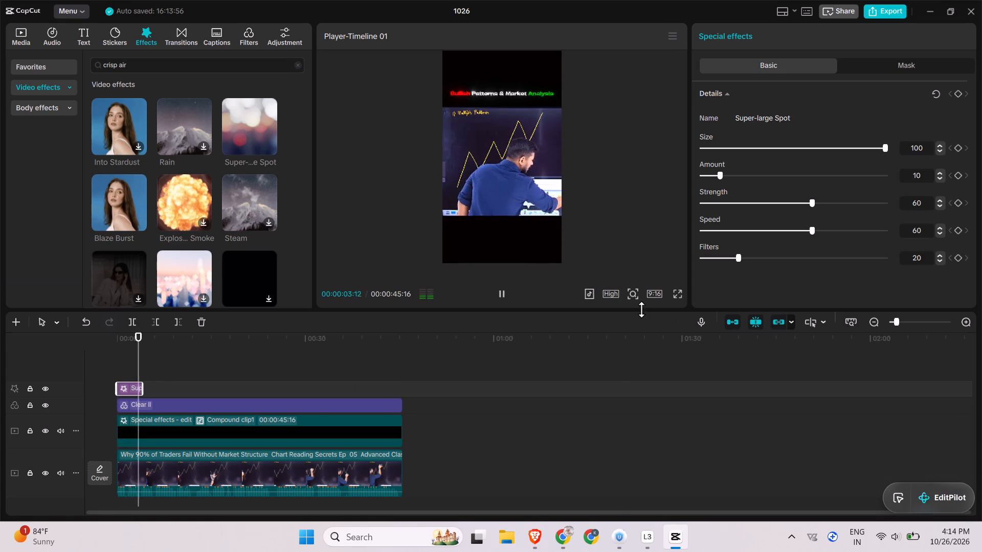
pyautogui.scroll(-2, 274, 411)
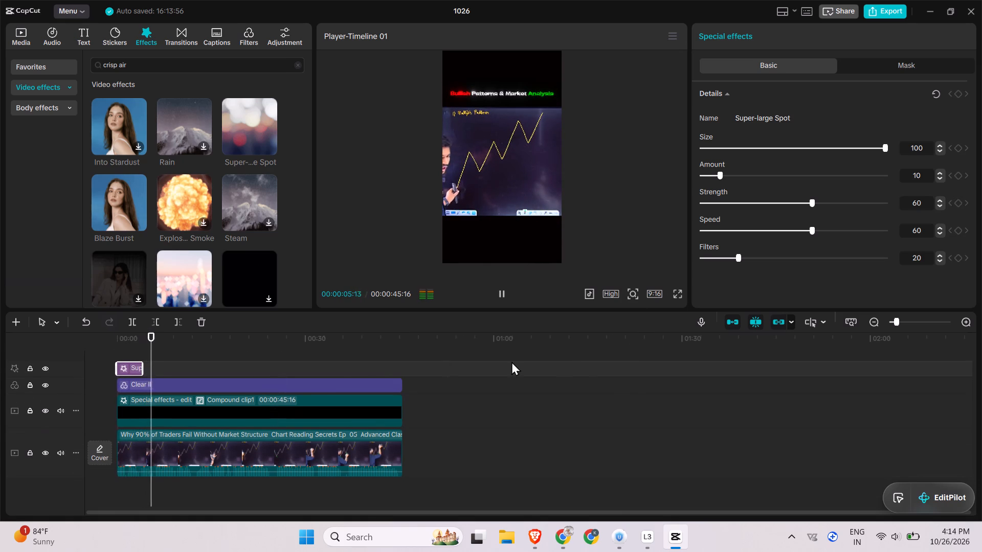
pyautogui.scroll(-4, 320, 338)
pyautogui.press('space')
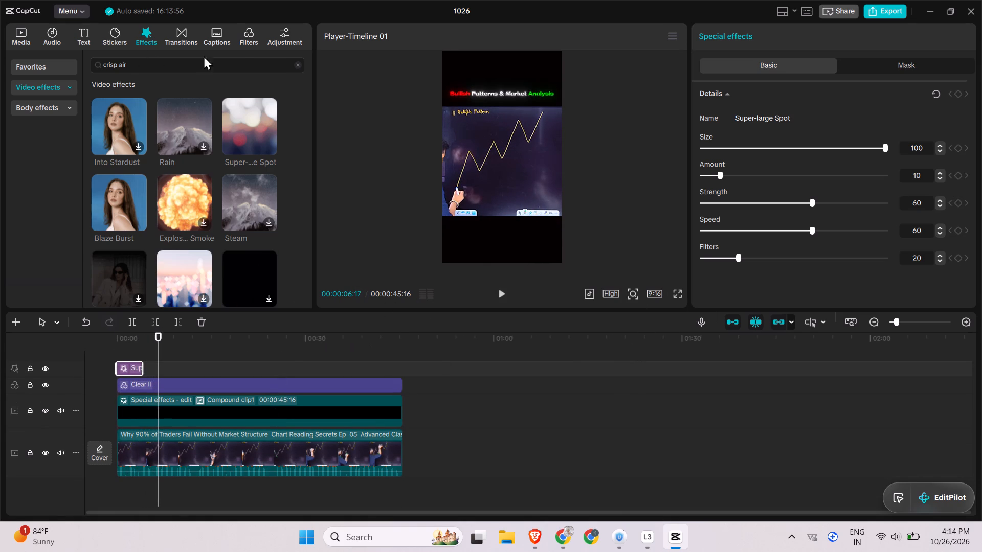
# Generate auto captions for the video with the spoken language left at Arabic.
pyautogui.click(245, 41)
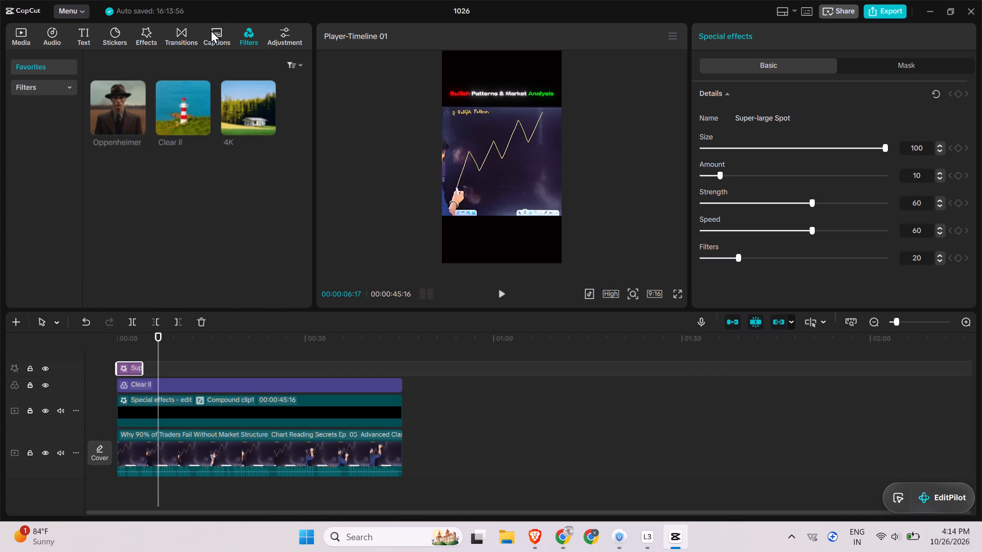
pyautogui.click(217, 19)
pyautogui.click(217, 28)
pyautogui.click(285, 291)
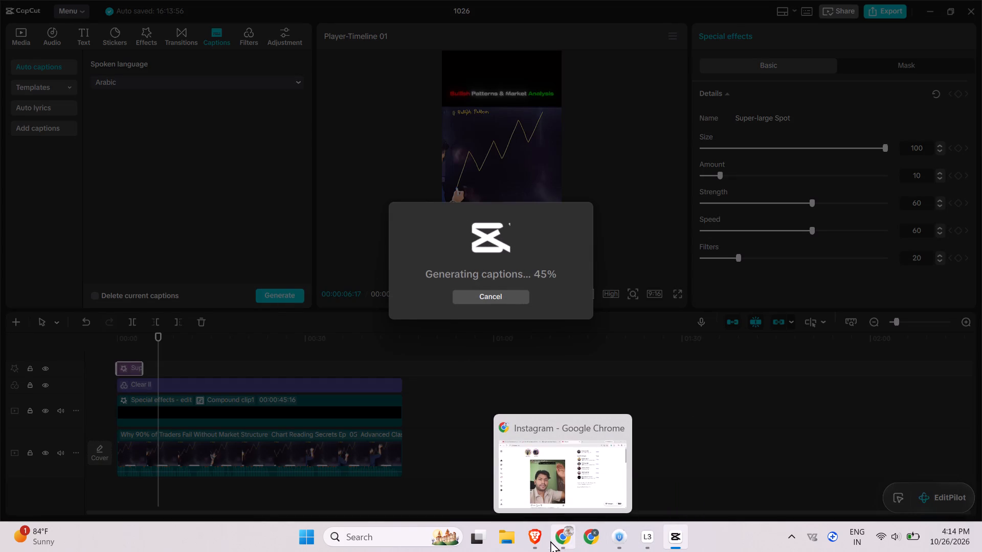
# Switch to Instagram in Chrome and open the reels on the account's own profile.
pyautogui.click(564, 541)
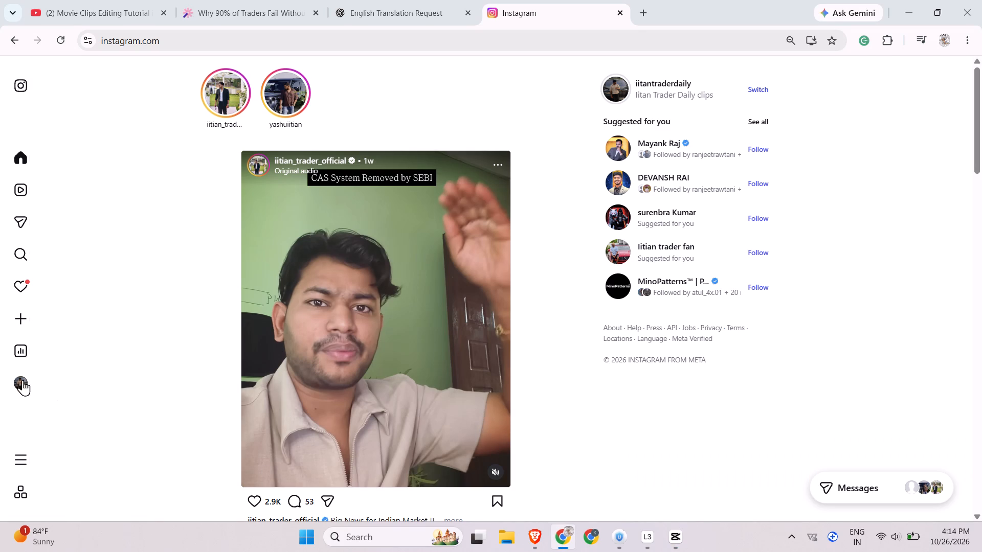
pyautogui.click(23, 380)
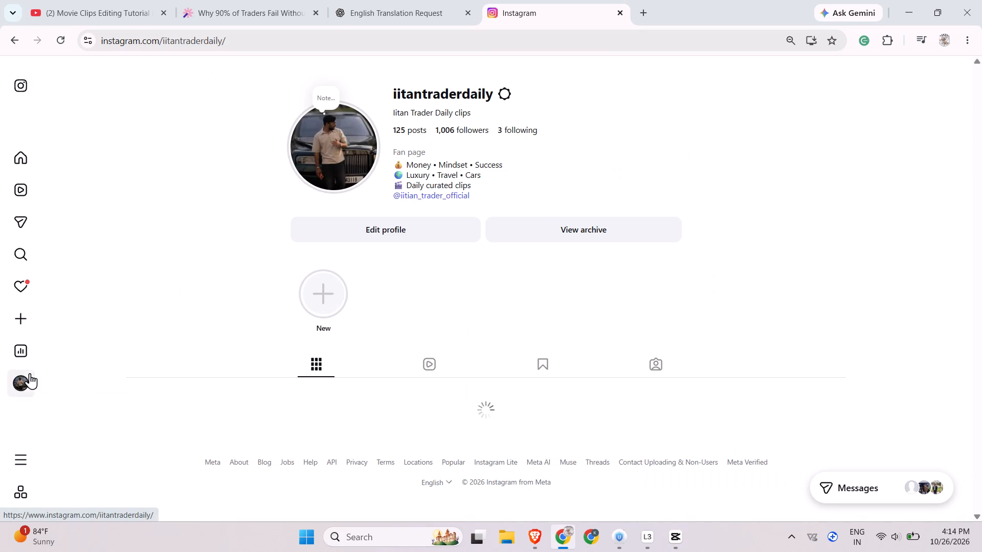
pyautogui.click(426, 367)
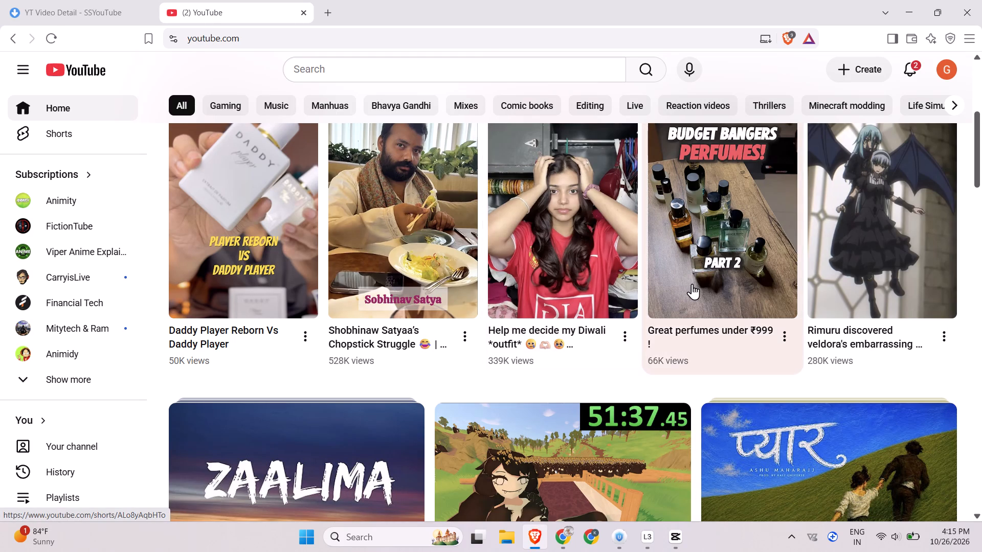
pyautogui.click(261, 285)
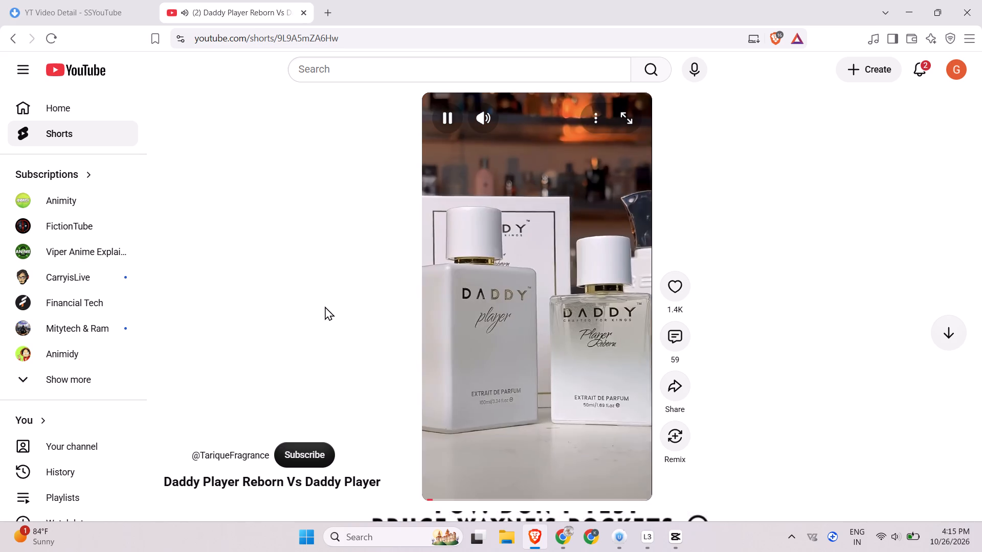
pyautogui.scroll(-1, 354, 320)
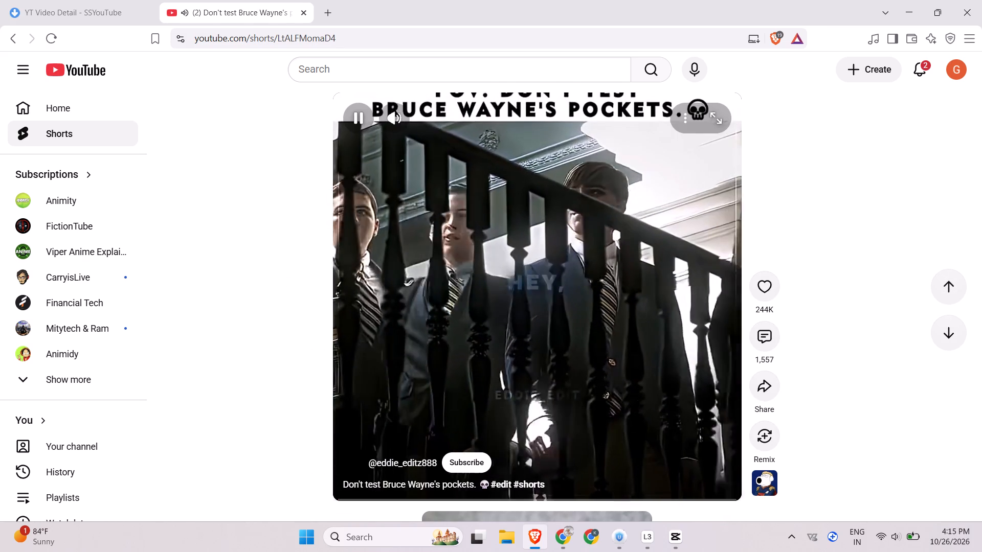
# Search YouTube for "best perfume for men in winter" and browse the results.
pyautogui.click(309, 68)
pyautogui.write('best')
pyautogui.press('space')
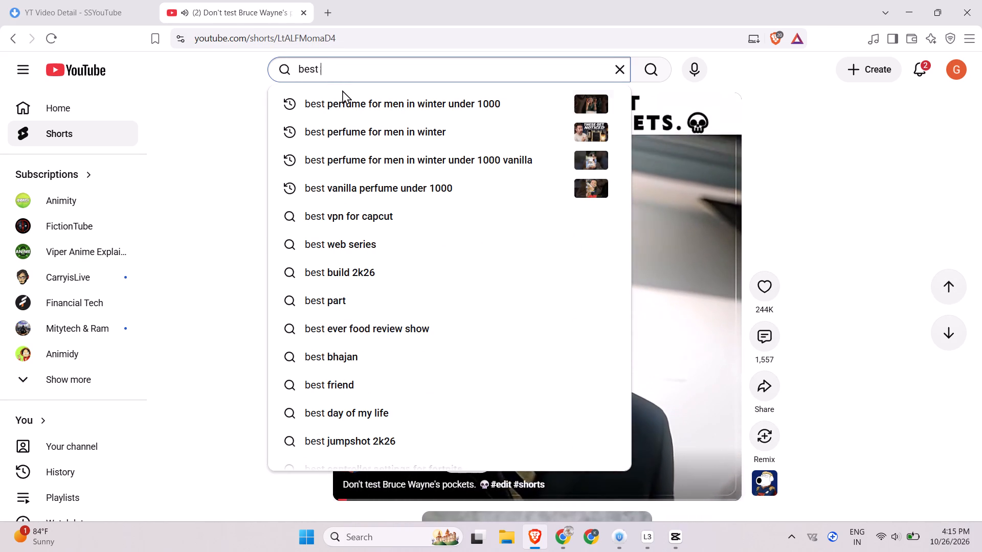
pyautogui.click(364, 128)
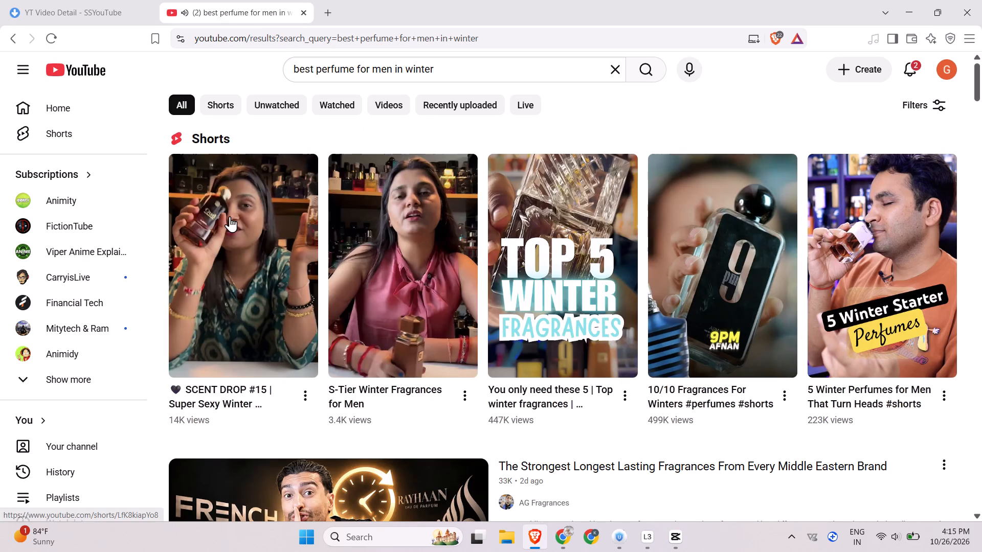
pyautogui.scroll(-6, 230, 216)
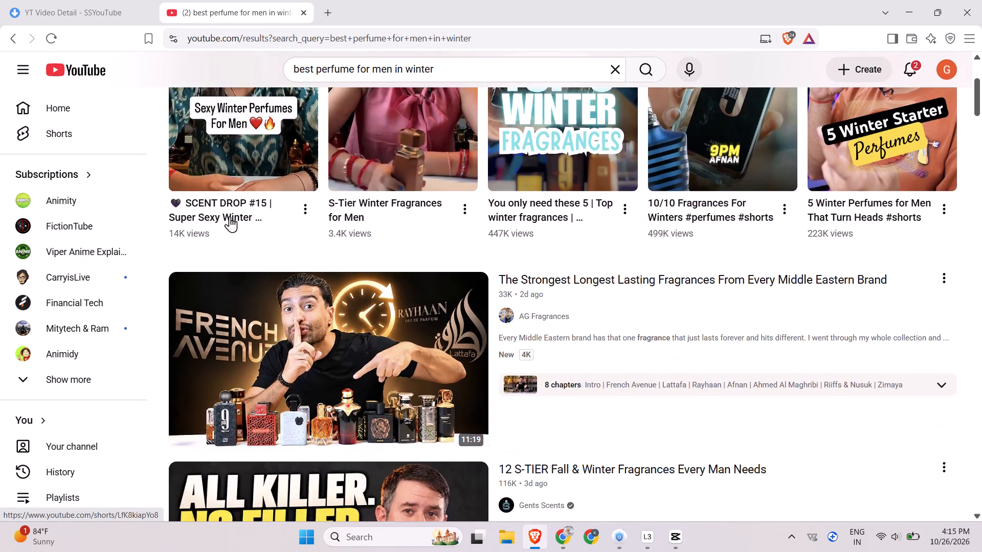
# Look through the winter perfume search results and open the video "From ₹200 to ₹5,000+ Best Perfumes at Every budget".
pyautogui.scroll(-6, 230, 216)
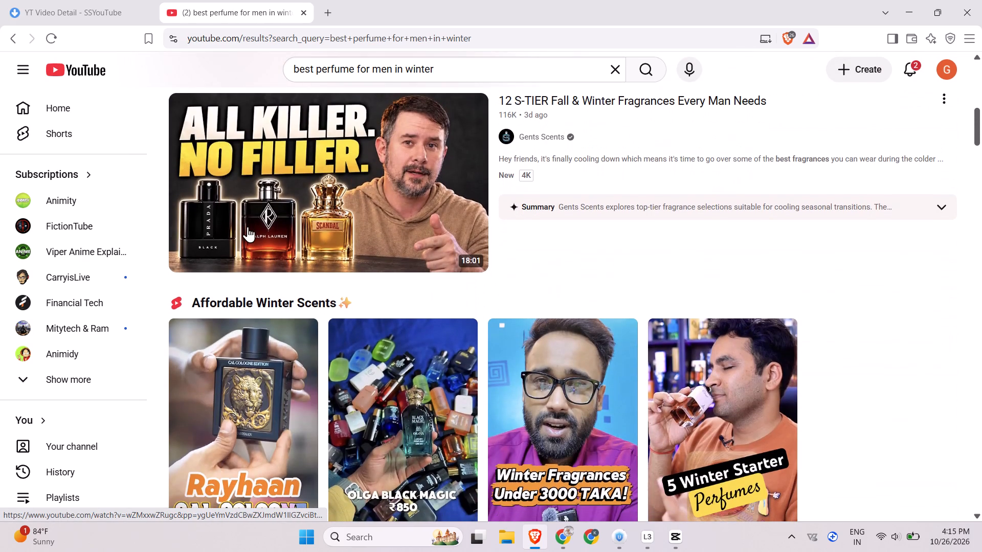
pyautogui.scroll(-3, 353, 227)
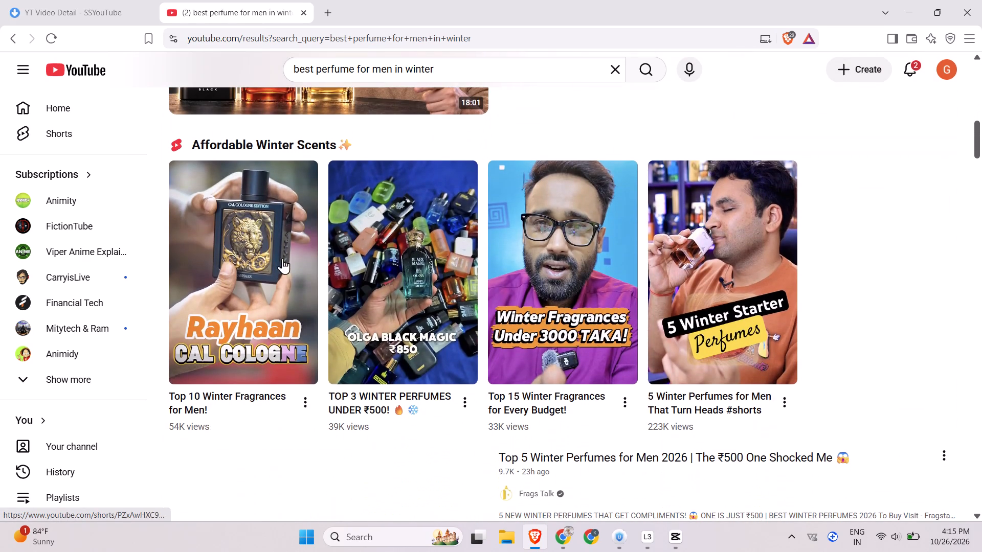
pyautogui.scroll(-3, 415, 280)
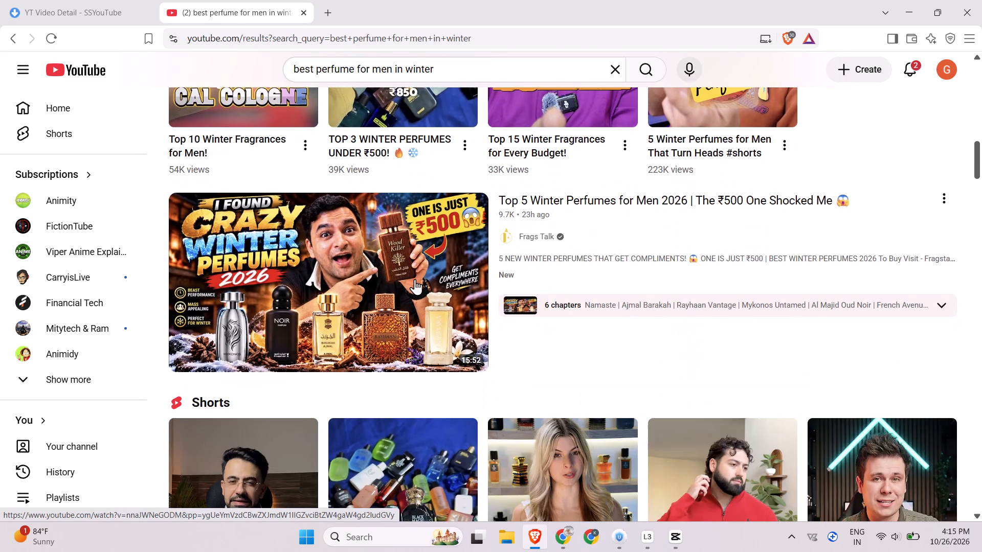
pyautogui.scroll(-8, 415, 279)
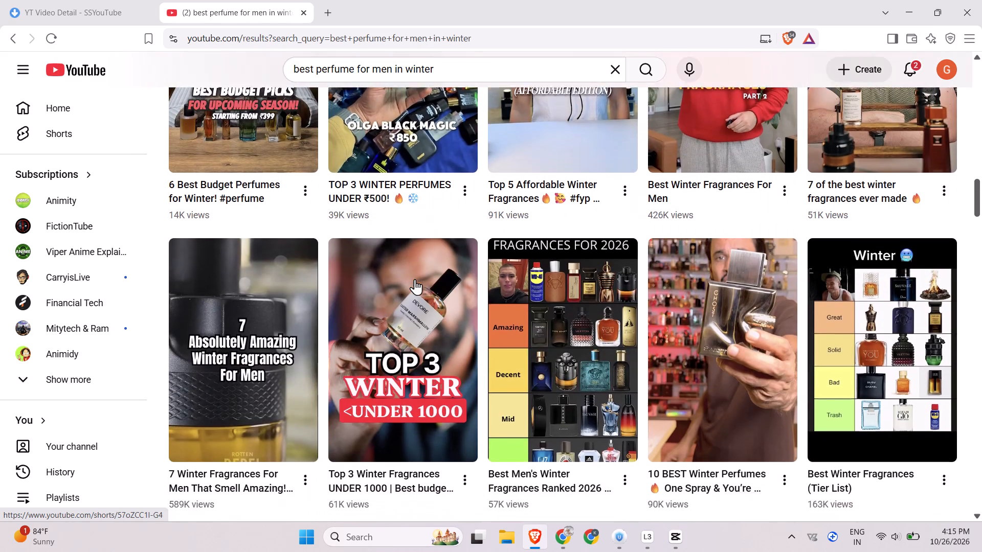
pyautogui.scroll(-4, 415, 279)
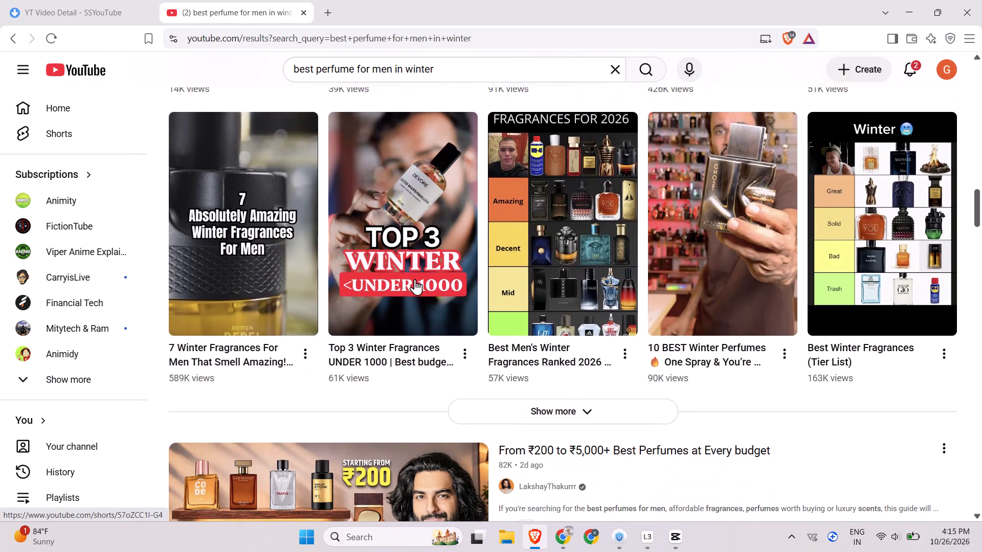
pyautogui.scroll(-4, 415, 279)
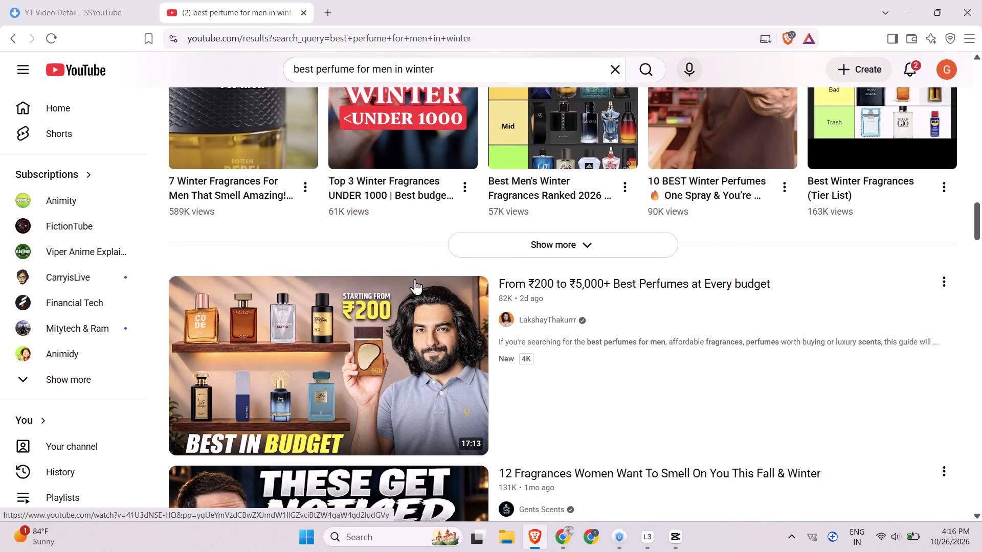
pyautogui.scroll(-2, 405, 300)
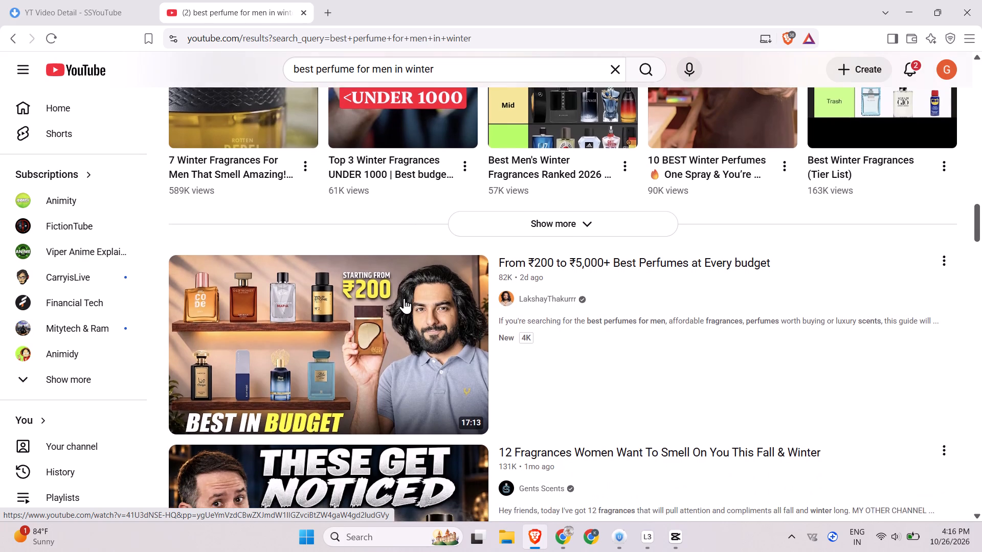
pyautogui.scroll(-1, 404, 298)
pyautogui.click(404, 294)
pyautogui.scroll(-1, 404, 294)
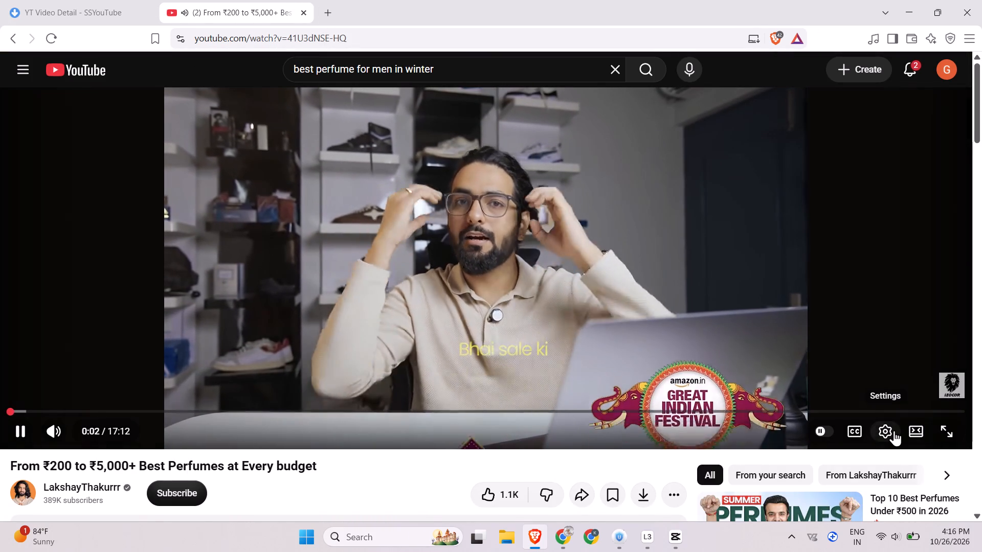
# Set the perfume video's playback speed to 2.0.
pyautogui.click(894, 430)
pyautogui.click(879, 368)
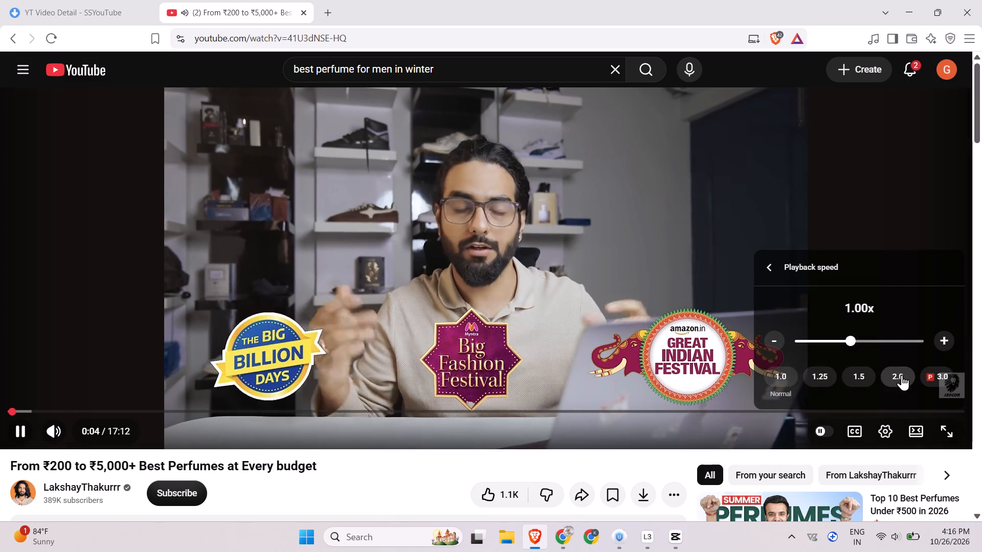
pyautogui.click(902, 375)
pyautogui.click(888, 438)
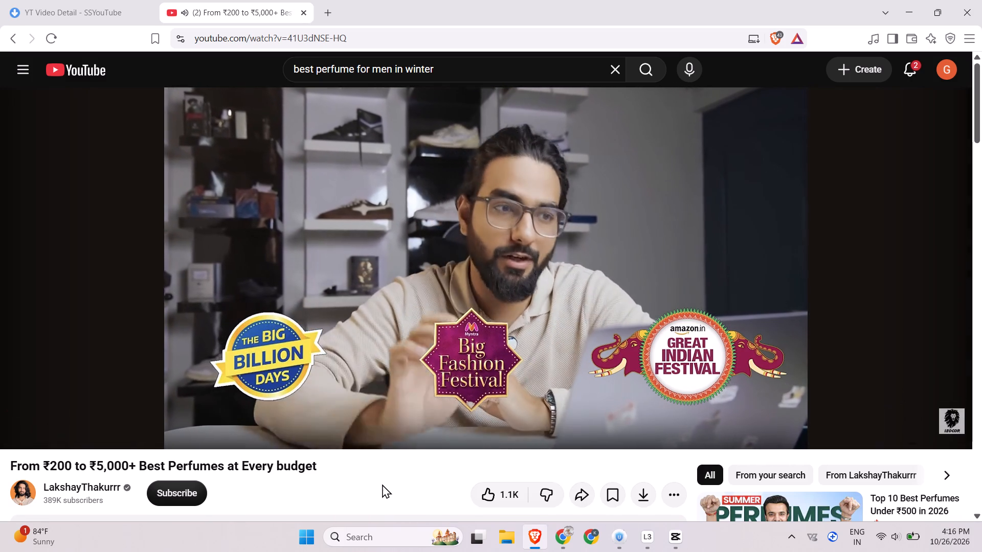
# Watch the opening part of the perfume video, pausing and resuming playback.
pyautogui.scroll(-1, 382, 482)
pyautogui.scroll(2, 382, 482)
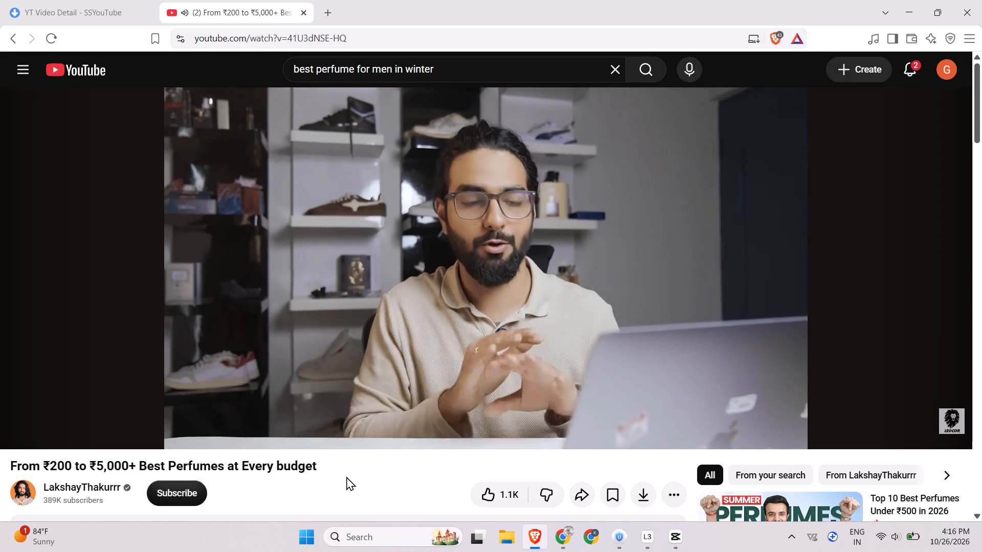
pyautogui.press('space')
pyautogui.press('space')
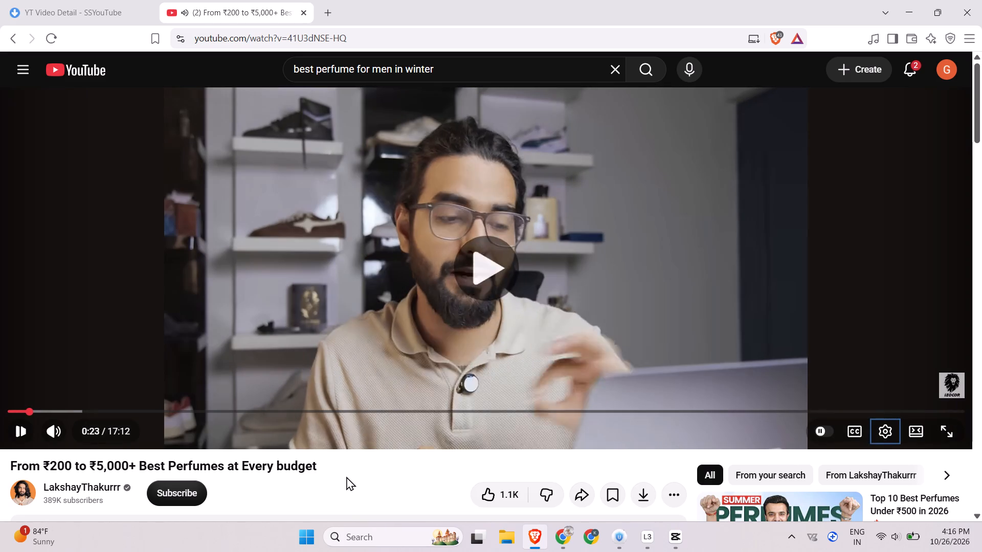
pyautogui.press('space')
pyautogui.press('space')
pyautogui.press('space')
pyautogui.press('space')
pyautogui.press('space')
pyautogui.press('space')
pyautogui.press('space')
pyautogui.press('space')
pyautogui.press('space')
pyautogui.press('space')
pyautogui.press('space')
pyautogui.press('space')
pyautogui.press('space')
pyautogui.press('space')
pyautogui.press('space')
pyautogui.press('space')
pyautogui.press('space')
pyautogui.press('space')
pyautogui.press('space')
pyautogui.press('space')
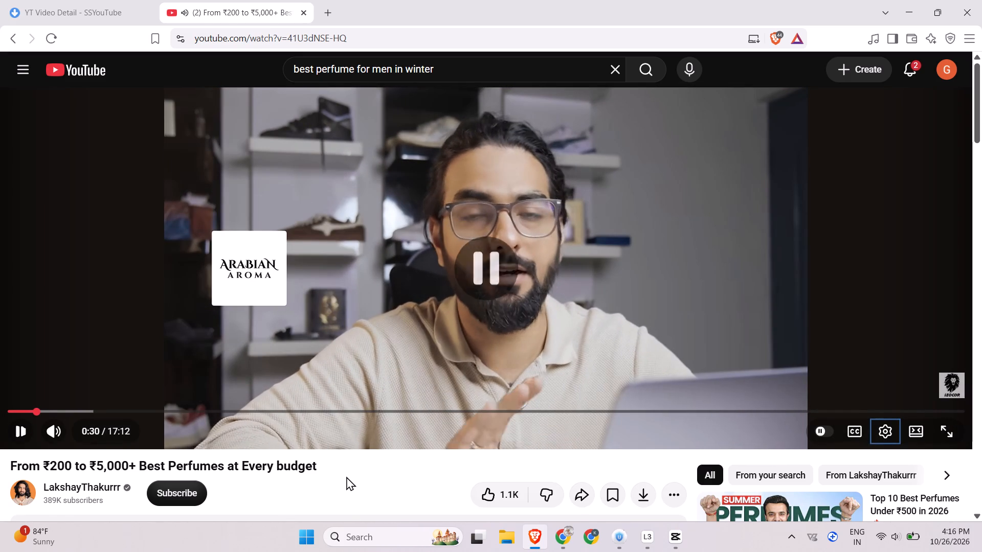
pyautogui.press('space')
pyautogui.press('space')
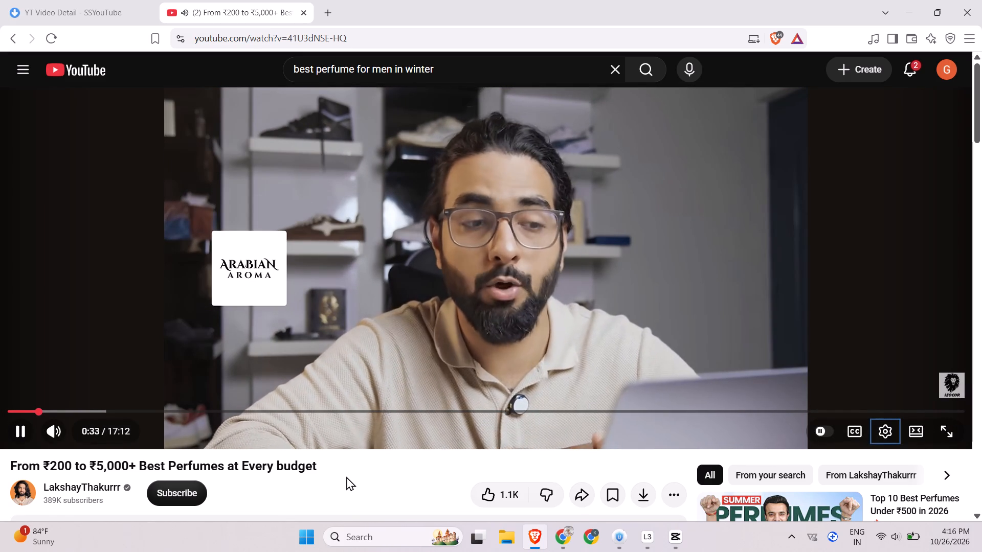
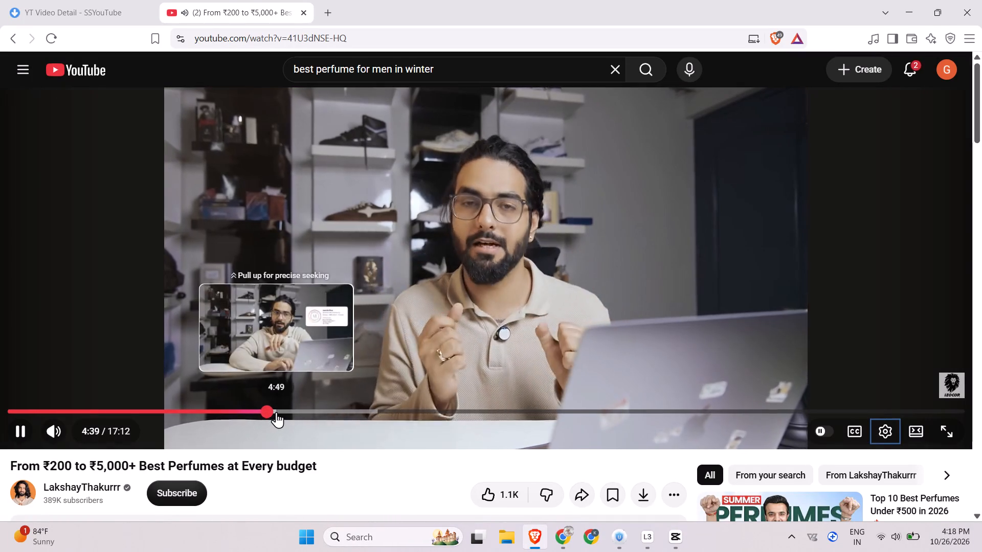
# Skip forward through the perfume video in stages to about 11:20, viewing the recommended perfumes along the way.
pyautogui.click(276, 412)
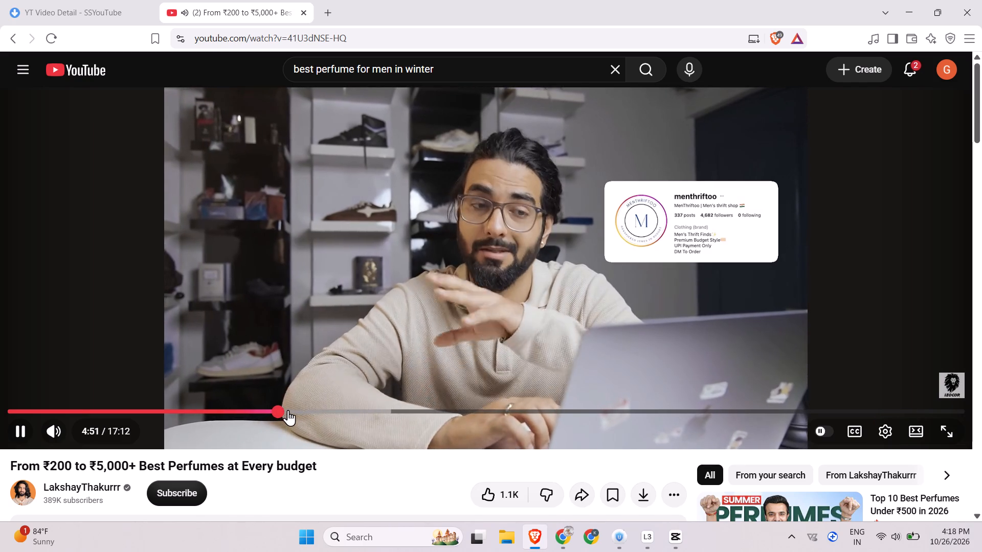
pyautogui.click(288, 410)
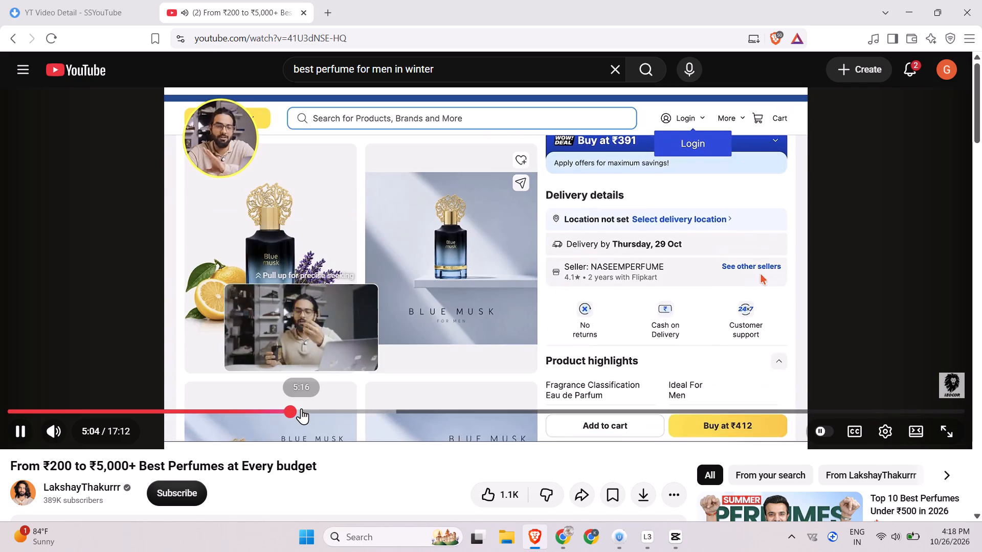
pyautogui.click(301, 408)
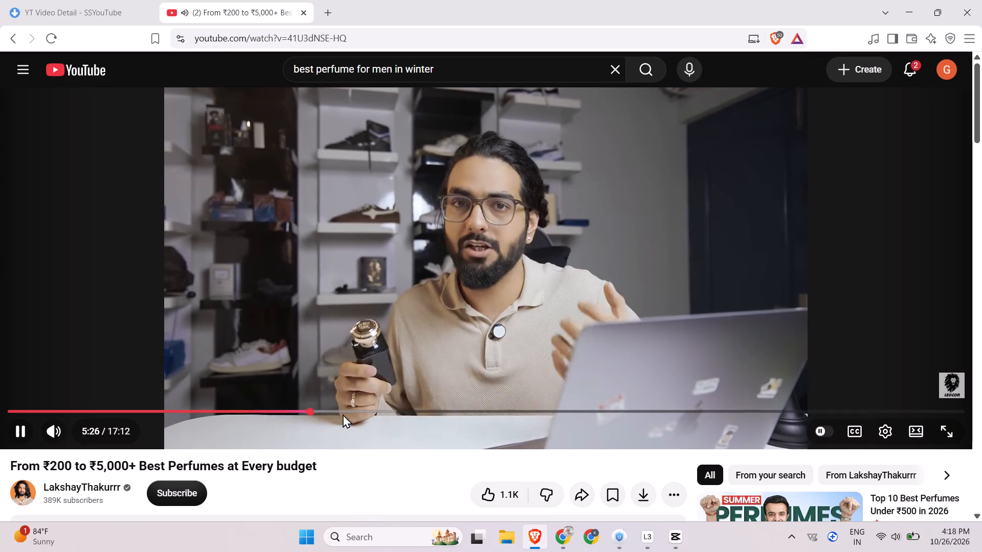
pyautogui.click(341, 410)
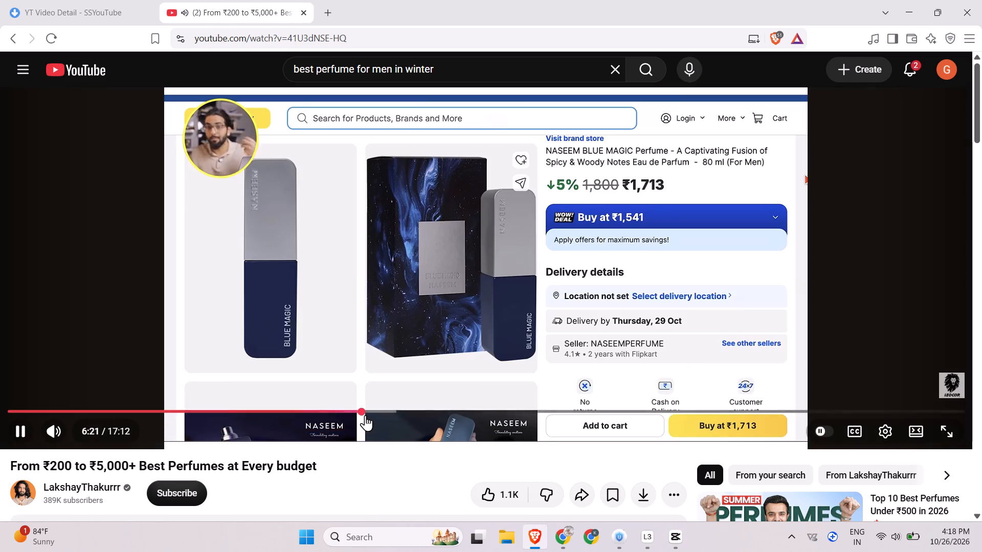
pyautogui.click(416, 411)
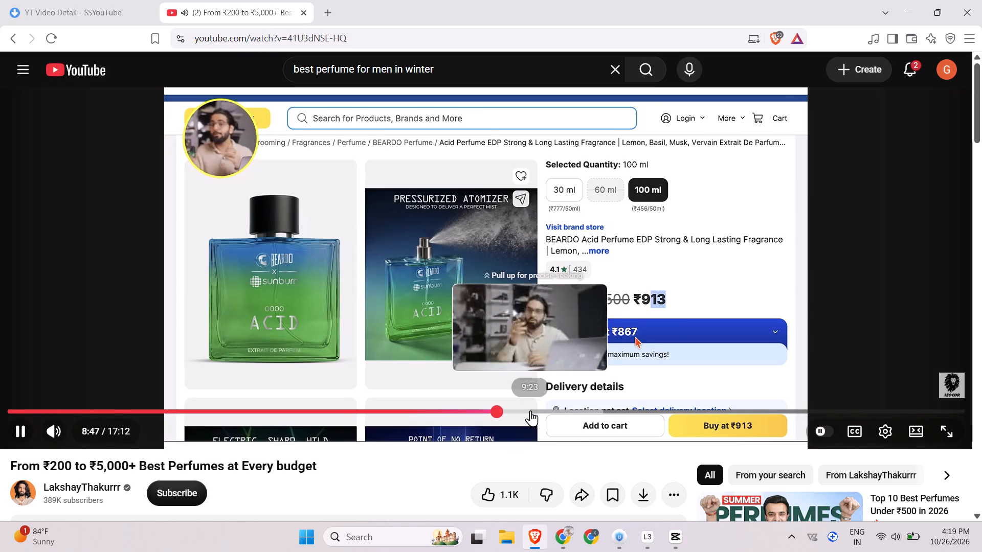
pyautogui.click(530, 410)
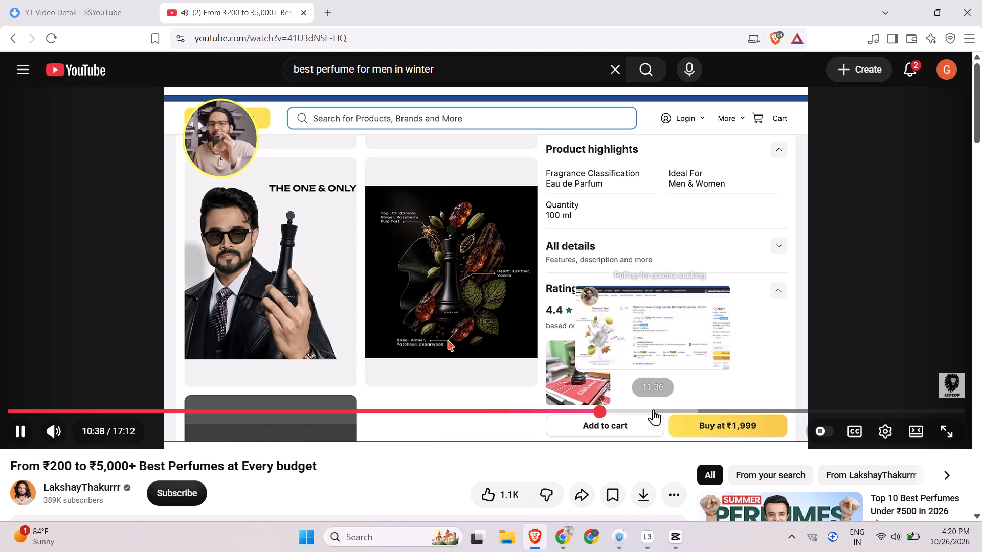
pyautogui.click(643, 408)
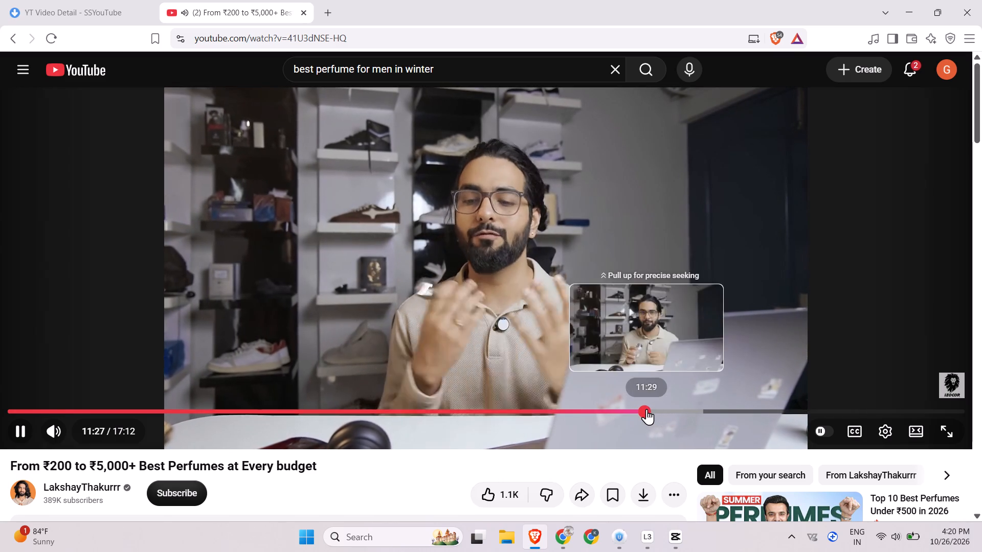
pyautogui.click(637, 409)
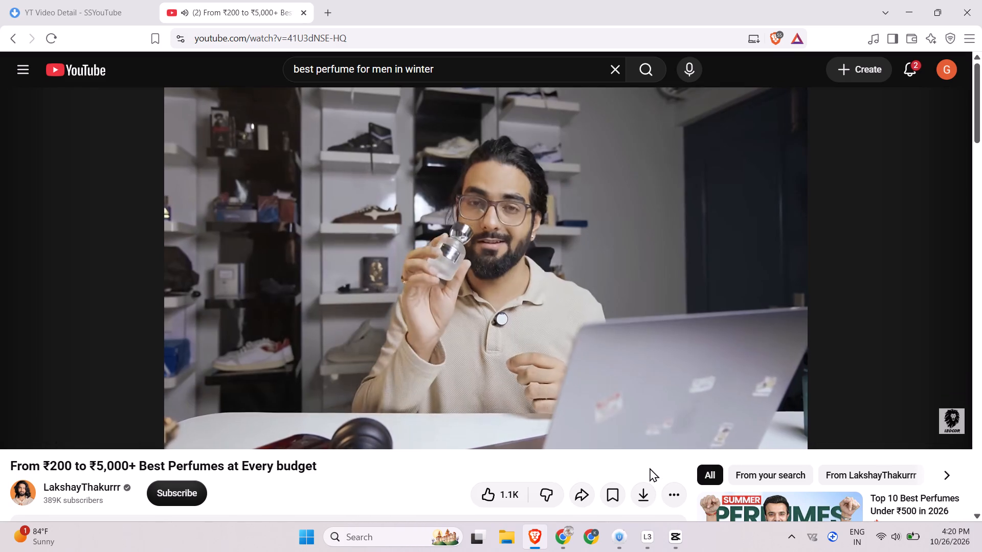
pyautogui.rightClick(650, 468)
pyautogui.click(618, 474)
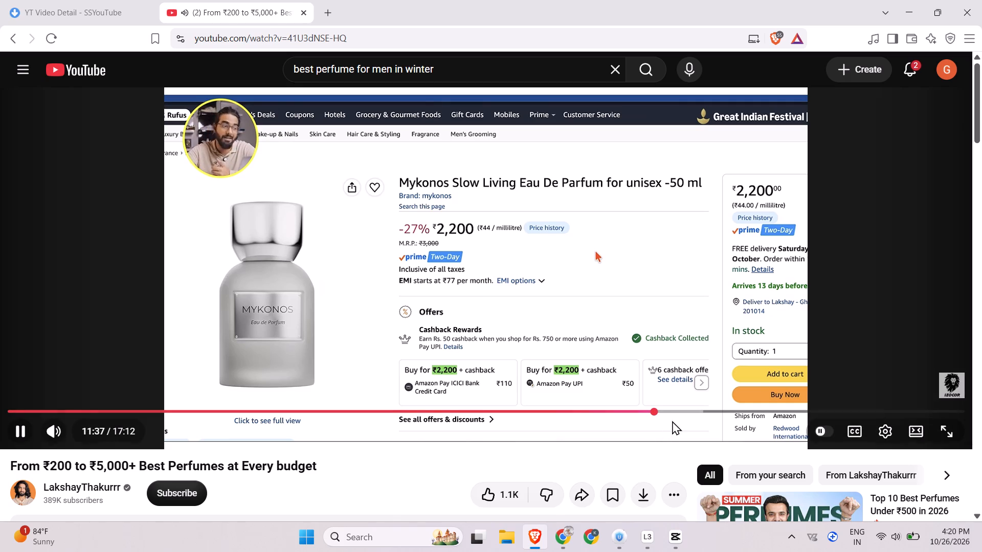
pyautogui.click(688, 409)
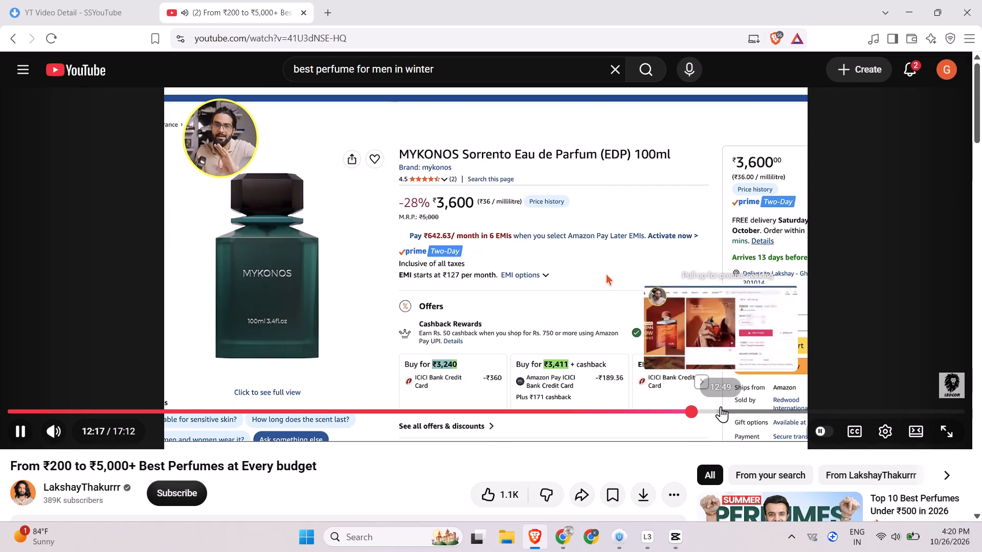
pyautogui.click(721, 406)
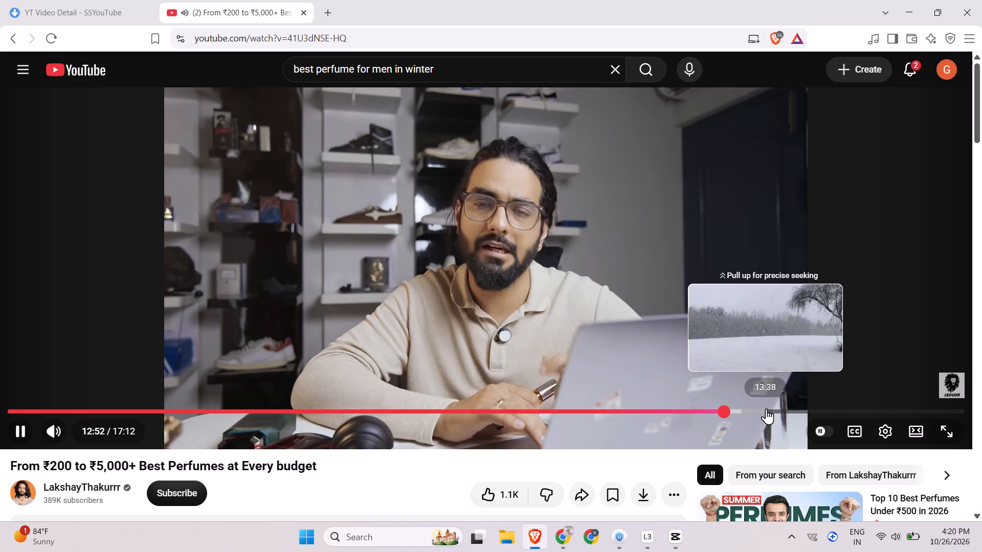
pyautogui.click(766, 408)
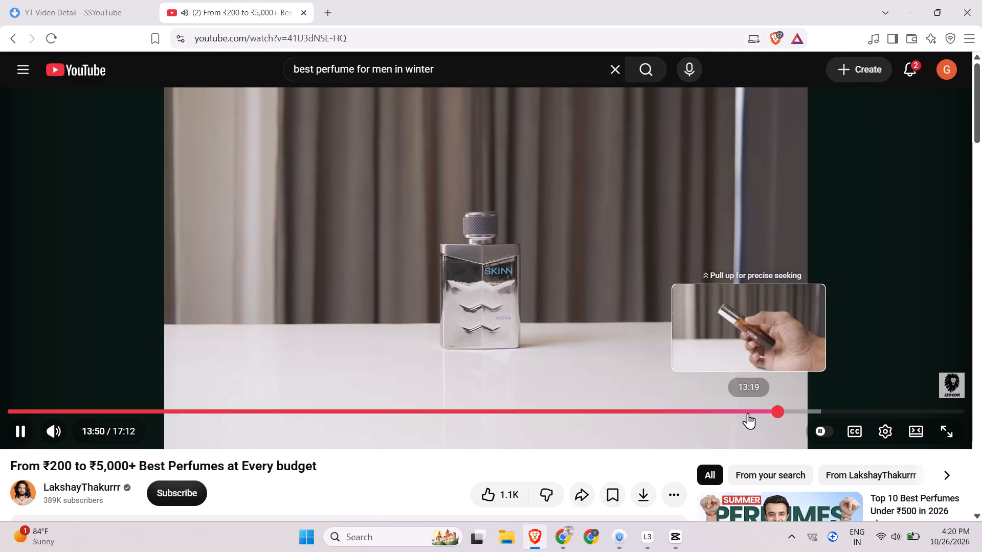
pyautogui.click(746, 413)
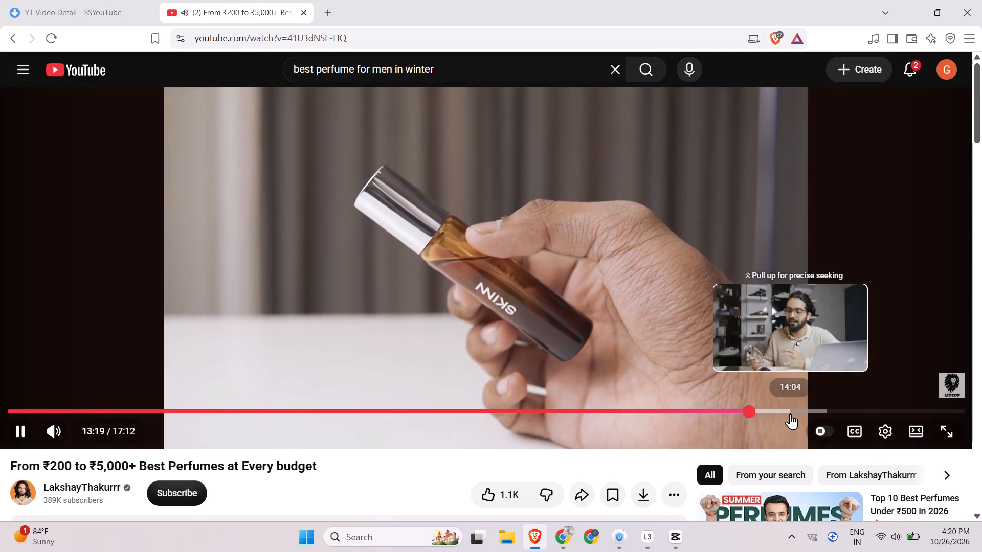
pyautogui.click(790, 413)
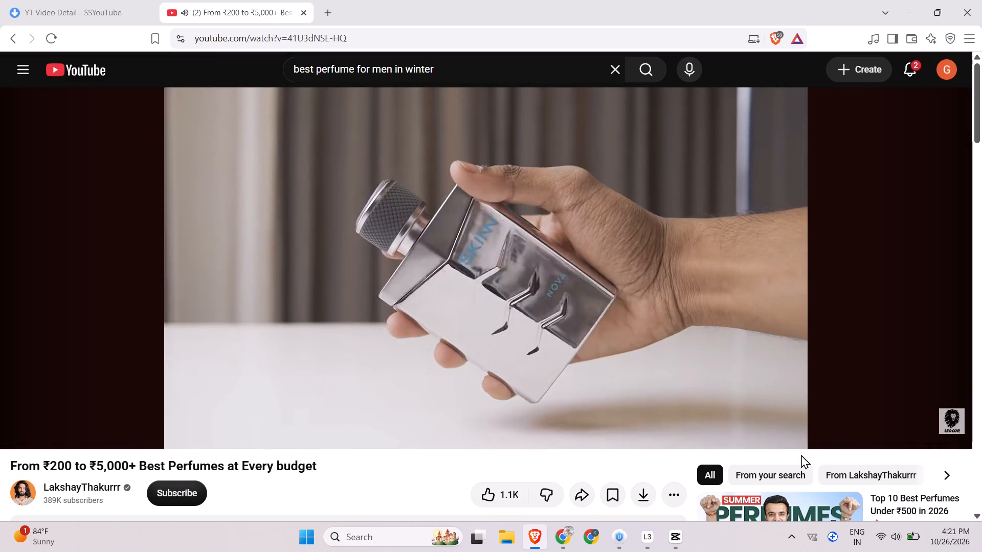
pyautogui.click(822, 408)
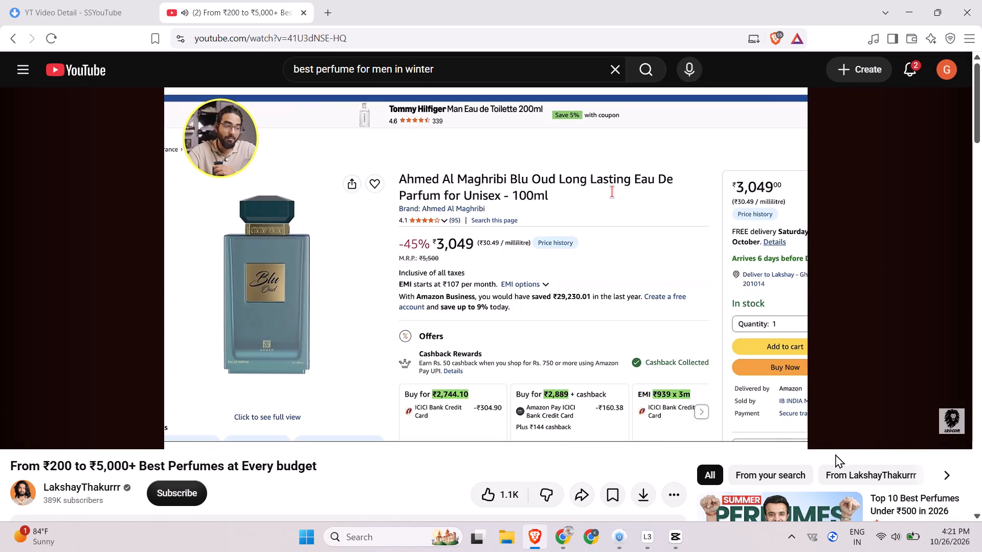
pyautogui.click(858, 411)
pyautogui.click(916, 413)
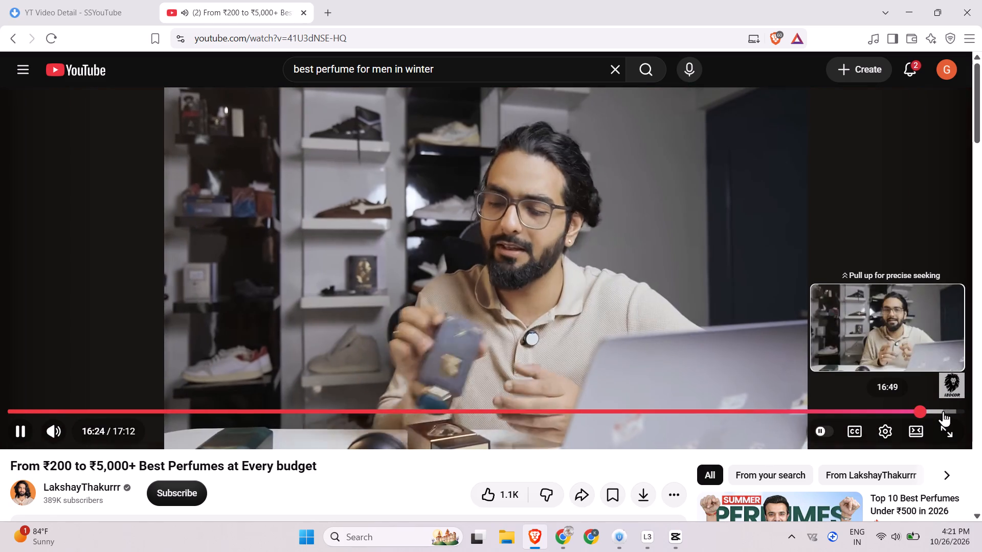
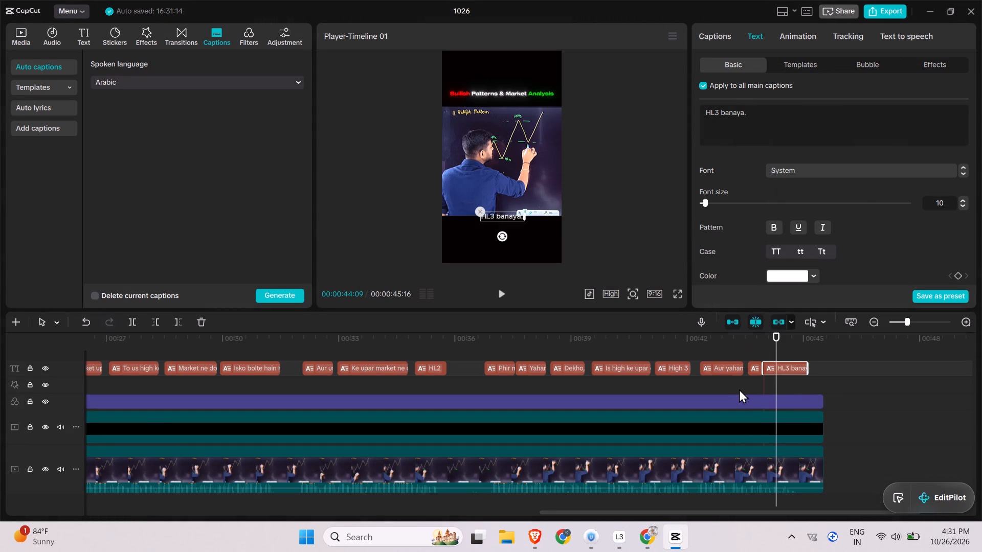
# Move the Super-large Spot effect away from the captions to empty timeline space past the video's end, at about 00:55.
pyautogui.scroll(-13, 739, 389)
pyautogui.keyDown('ctrl'); pyautogui.scroll(-12, 739, 389); pyautogui.keyUp('ctrl')
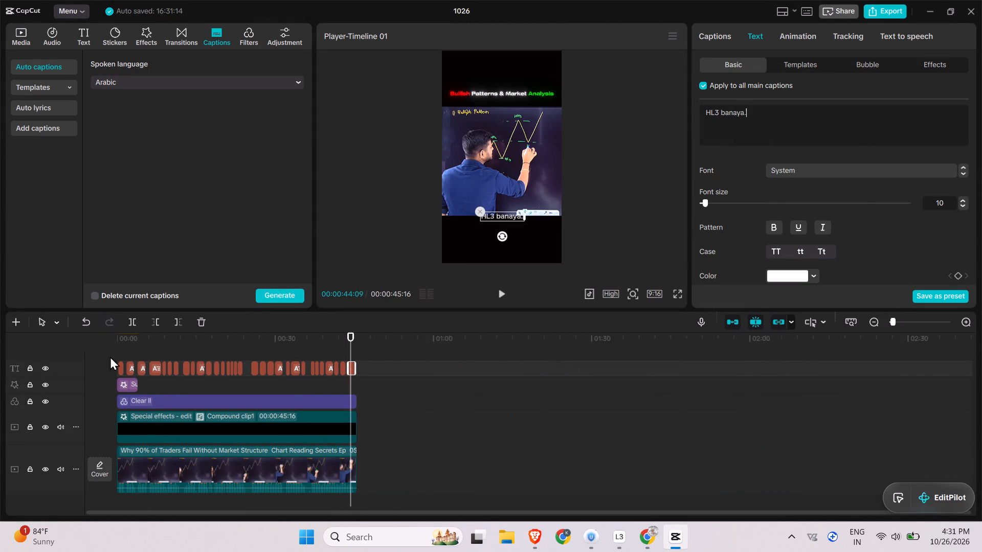
pyautogui.moveTo(135, 386); pyautogui.dragTo(132, 349)
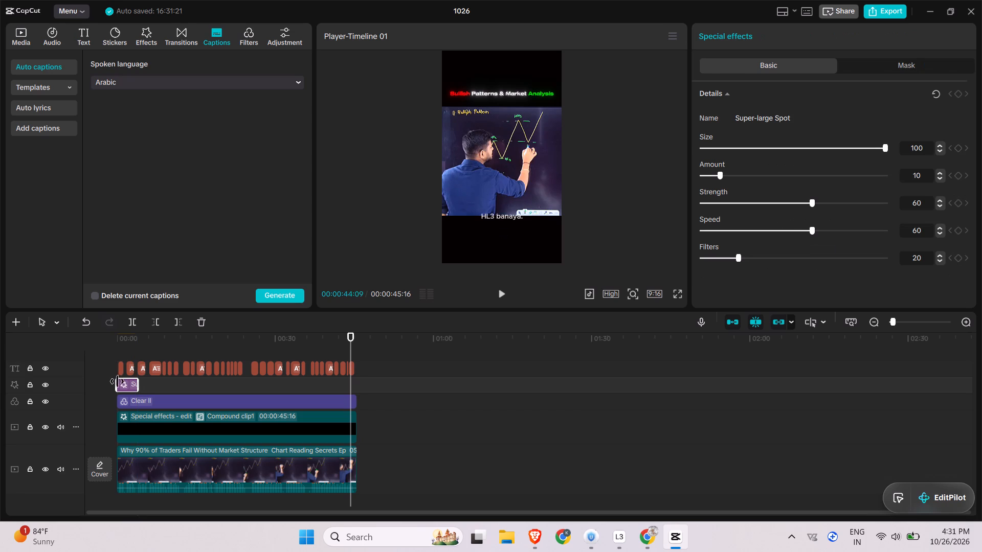
pyautogui.moveTo(117, 381); pyautogui.dragTo(112, 384)
pyautogui.moveTo(129, 386); pyautogui.dragTo(132, 389)
pyautogui.moveTo(132, 389); pyautogui.dragTo(124, 348)
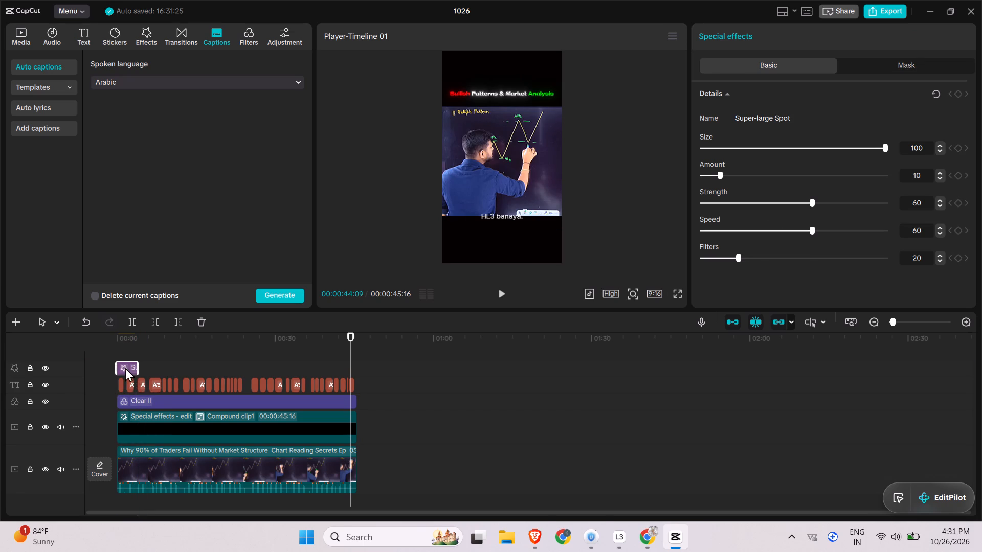
pyautogui.moveTo(125, 367); pyautogui.dragTo(418, 487)
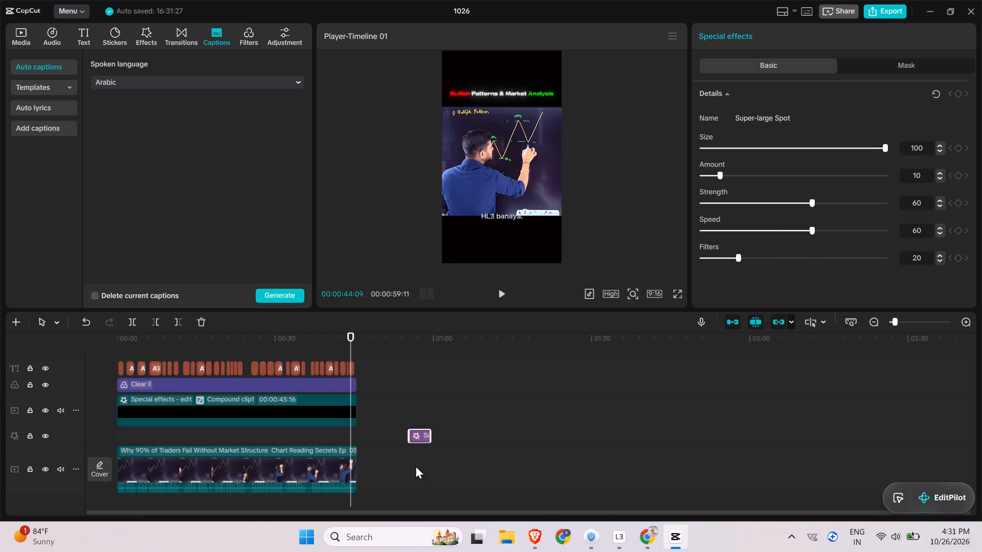
# Select all captions on the timeline and set them to title case (Tt) in the Montserrat font.
pyautogui.scroll(2, 308, 386)
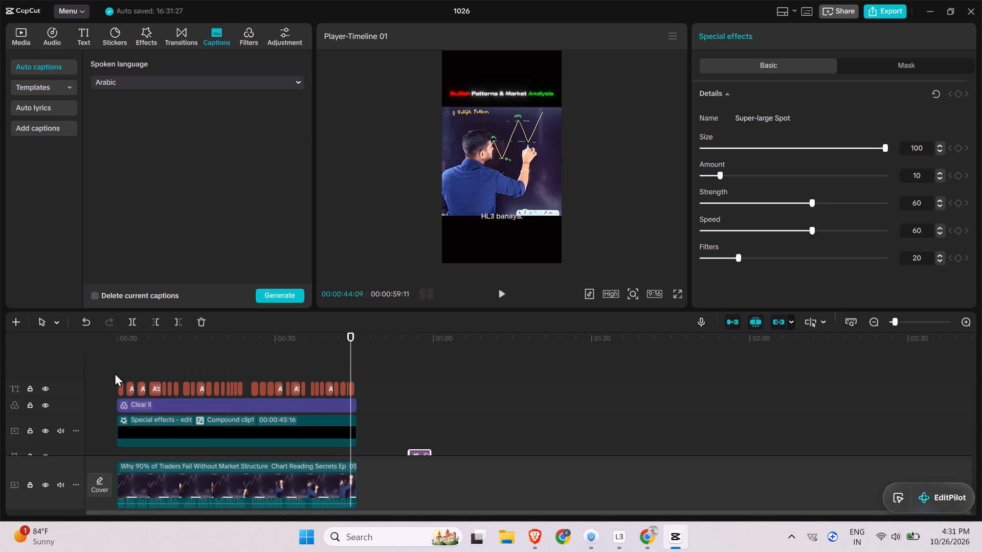
pyautogui.moveTo(109, 372); pyautogui.dragTo(365, 388)
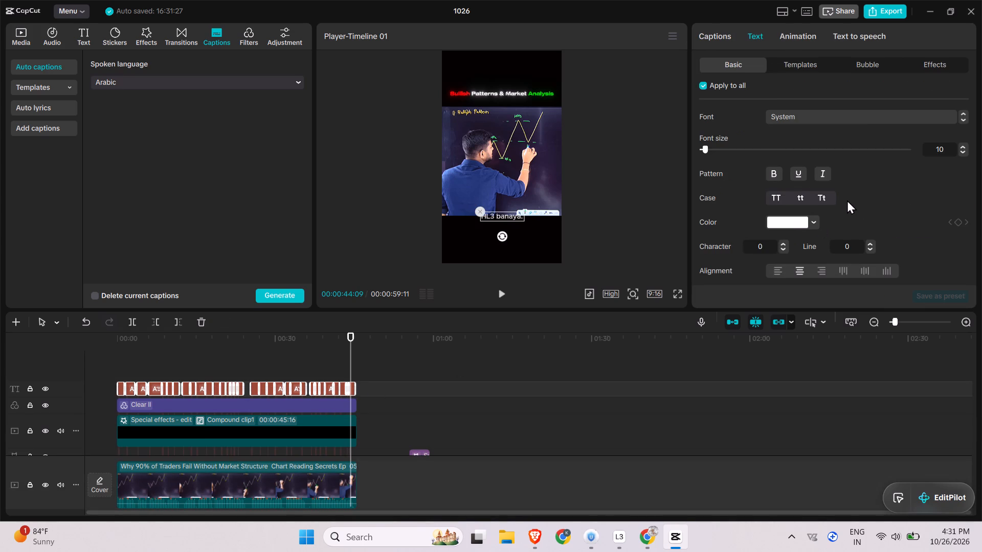
pyautogui.click(824, 200)
pyautogui.click(823, 119)
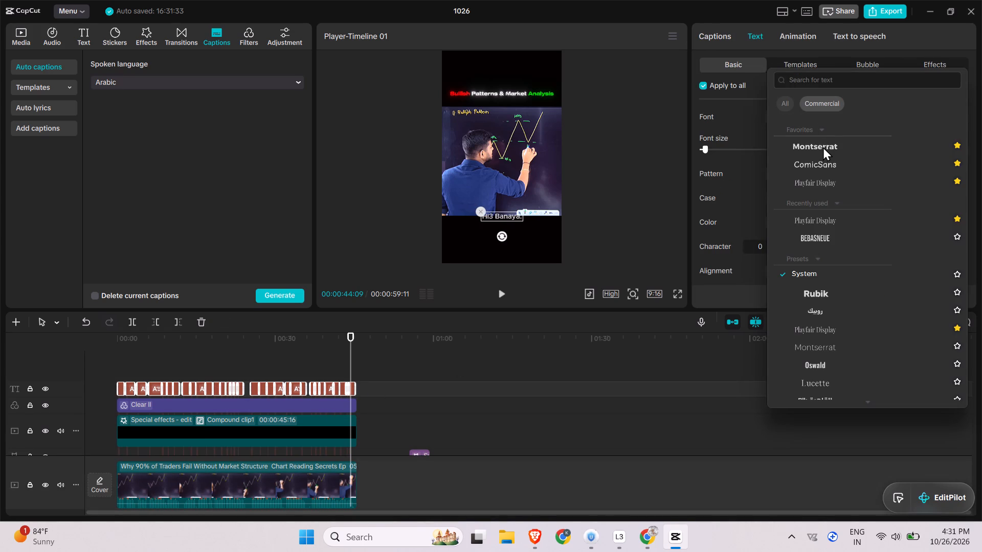
pyautogui.click(823, 147)
pyautogui.click(820, 122)
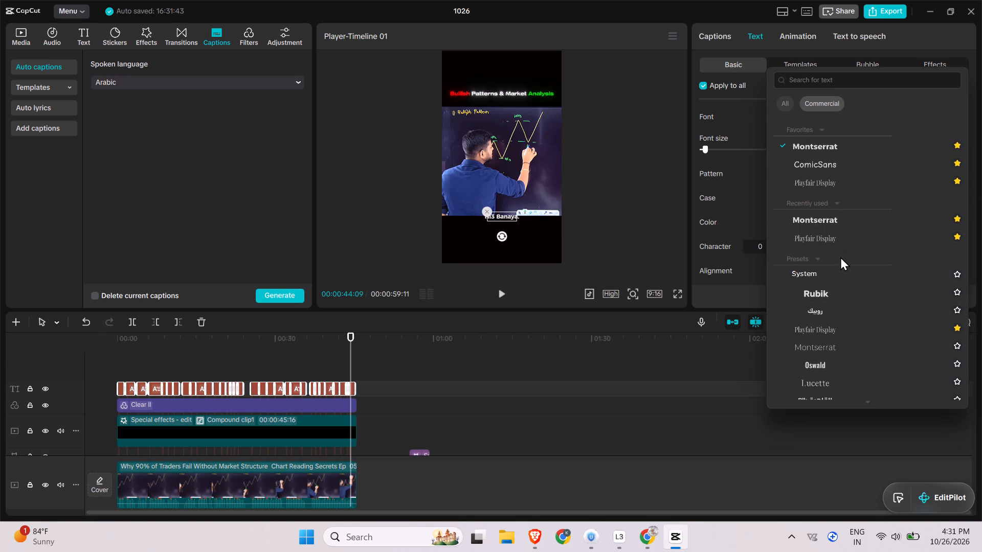
pyautogui.click(666, 242)
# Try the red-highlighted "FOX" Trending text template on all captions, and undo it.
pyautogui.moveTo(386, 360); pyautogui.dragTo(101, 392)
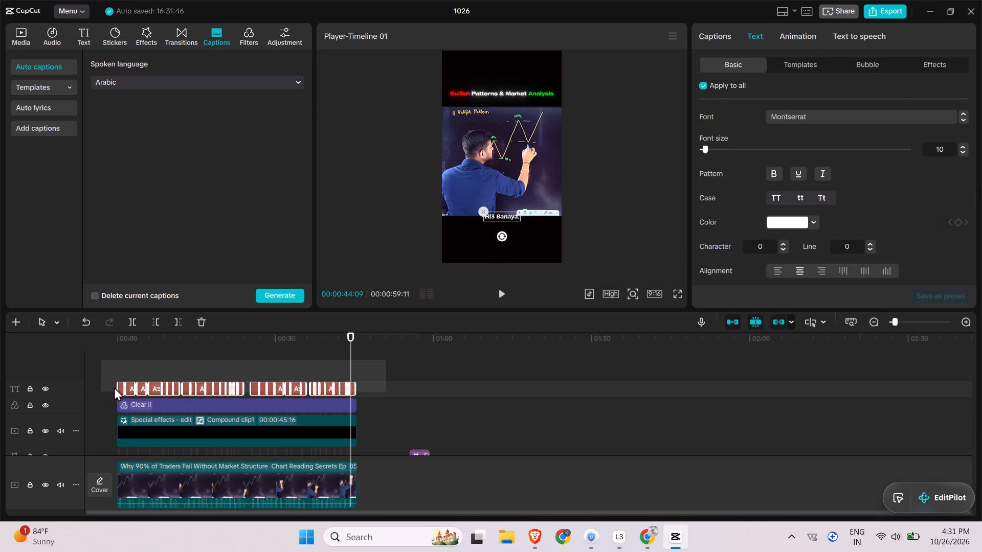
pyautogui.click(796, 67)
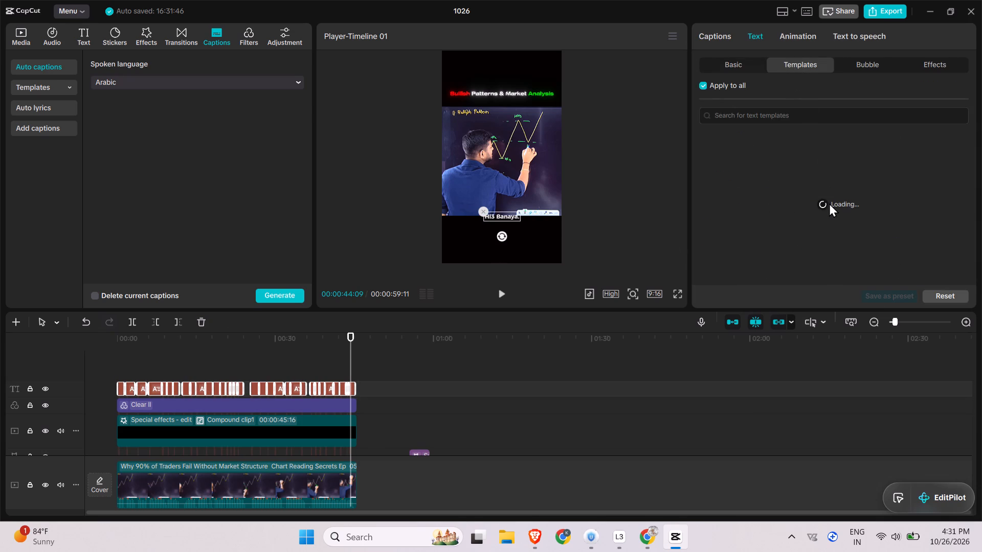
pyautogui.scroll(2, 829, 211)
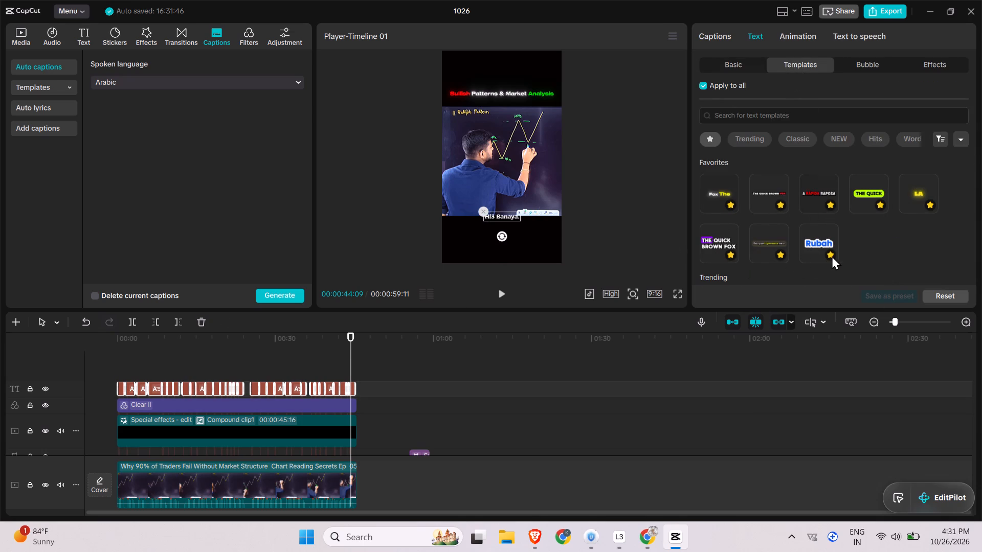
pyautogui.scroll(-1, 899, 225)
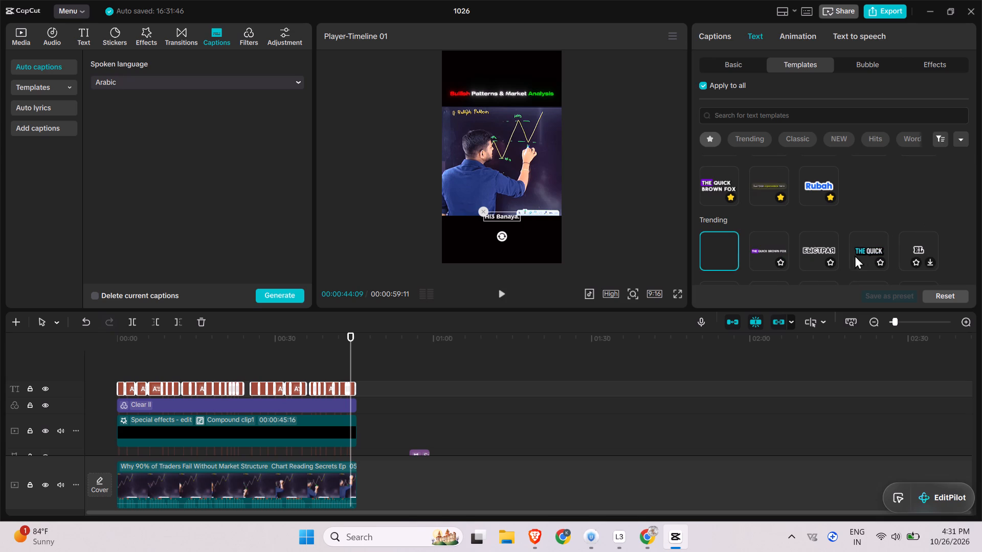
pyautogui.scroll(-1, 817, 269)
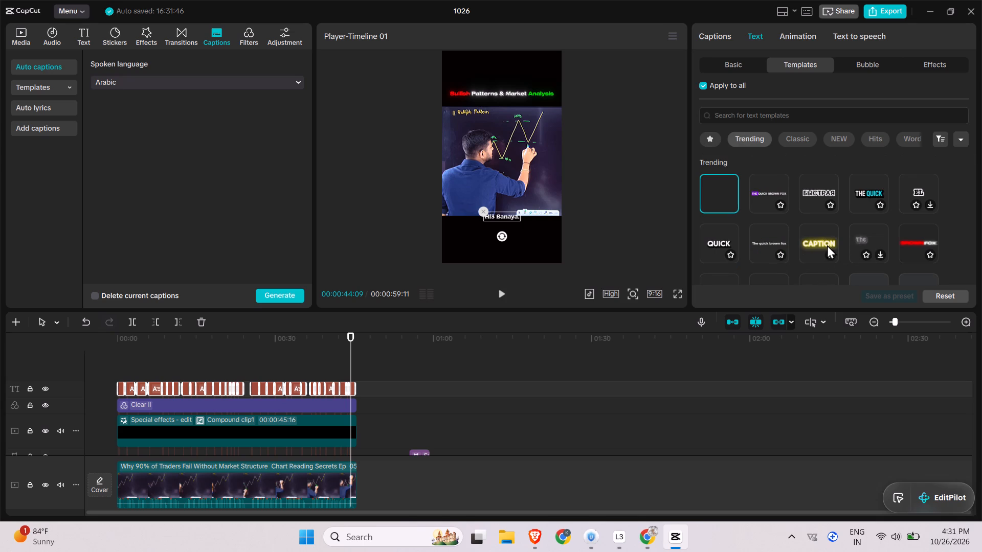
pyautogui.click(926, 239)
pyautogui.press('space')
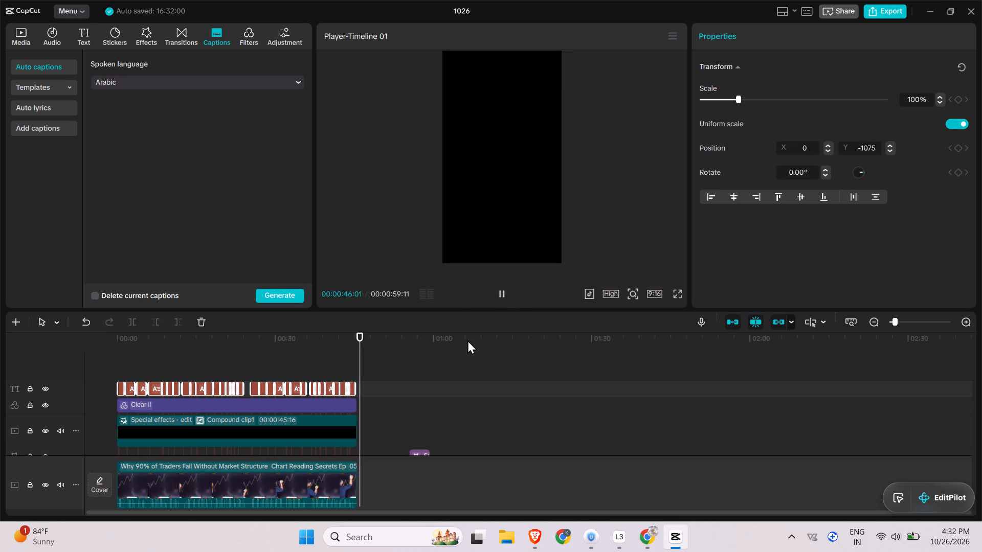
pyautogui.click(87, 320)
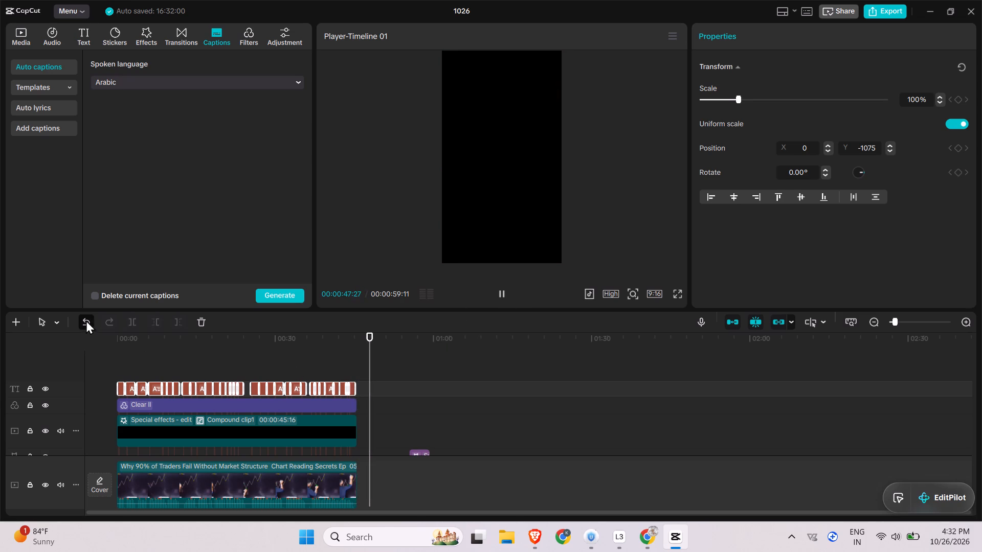
# Apply the Trending text template with white text and a green highlighted word to all selected captions.
pyautogui.click(821, 72)
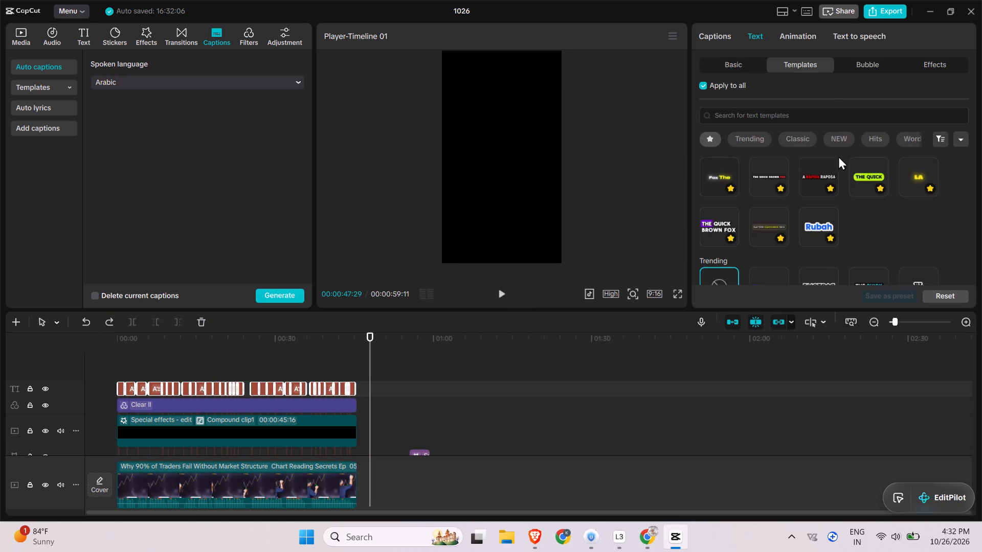
pyautogui.scroll(-1, 927, 194)
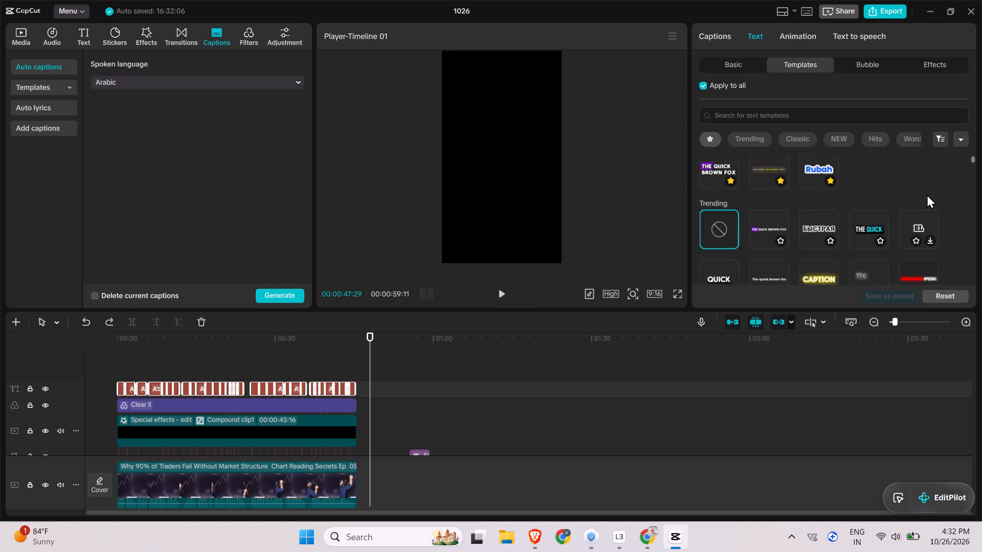
pyautogui.scroll(-1, 919, 241)
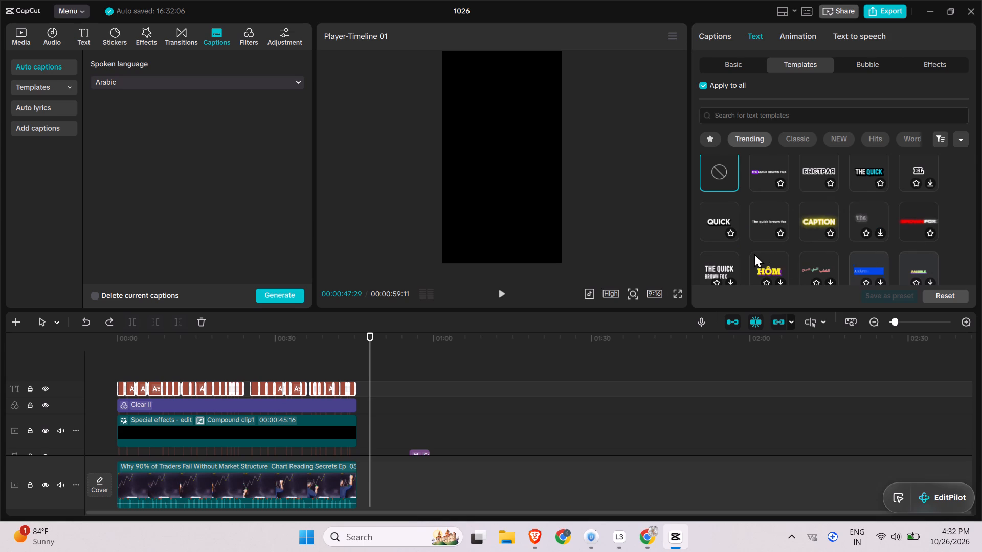
pyautogui.scroll(-1, 753, 258)
pyautogui.scroll(-2, 874, 268)
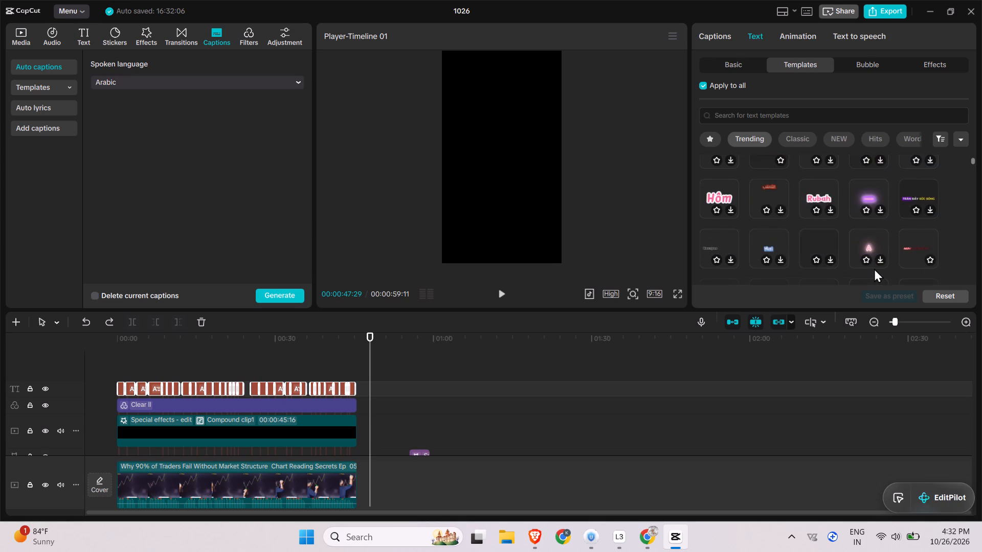
pyautogui.scroll(-1, 874, 268)
pyautogui.scroll(5, 874, 268)
pyautogui.scroll(-8, 874, 268)
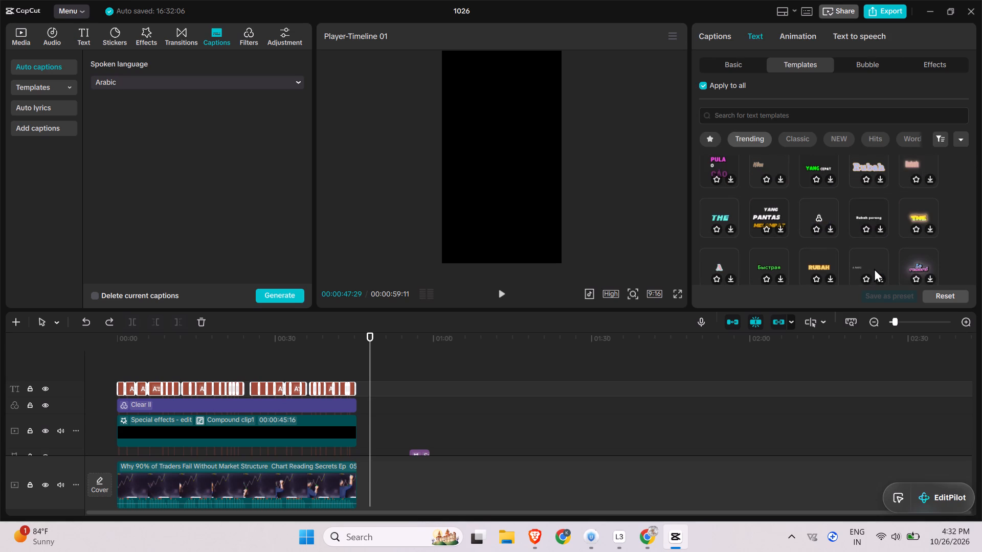
pyautogui.scroll(-2, 874, 268)
pyautogui.scroll(13, 874, 268)
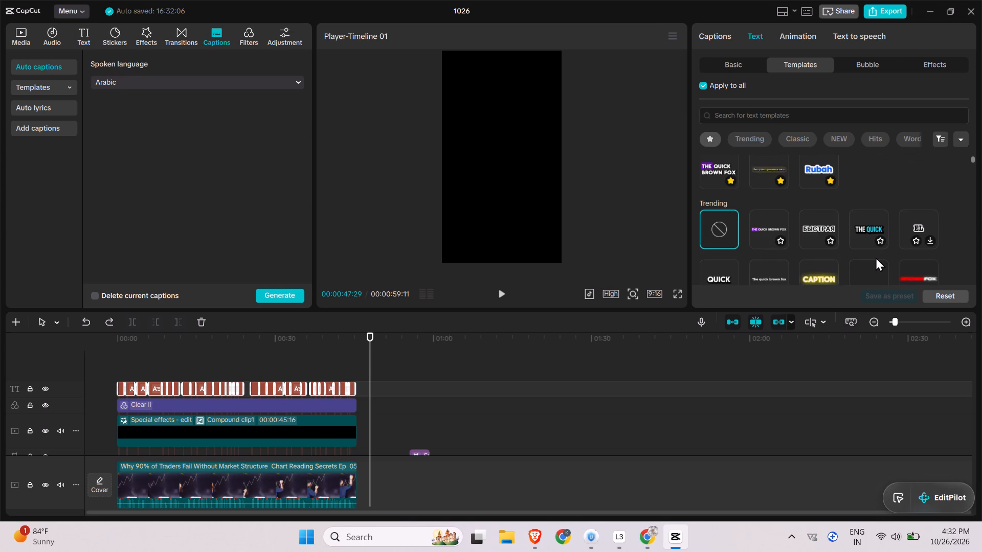
pyautogui.scroll(1, 876, 257)
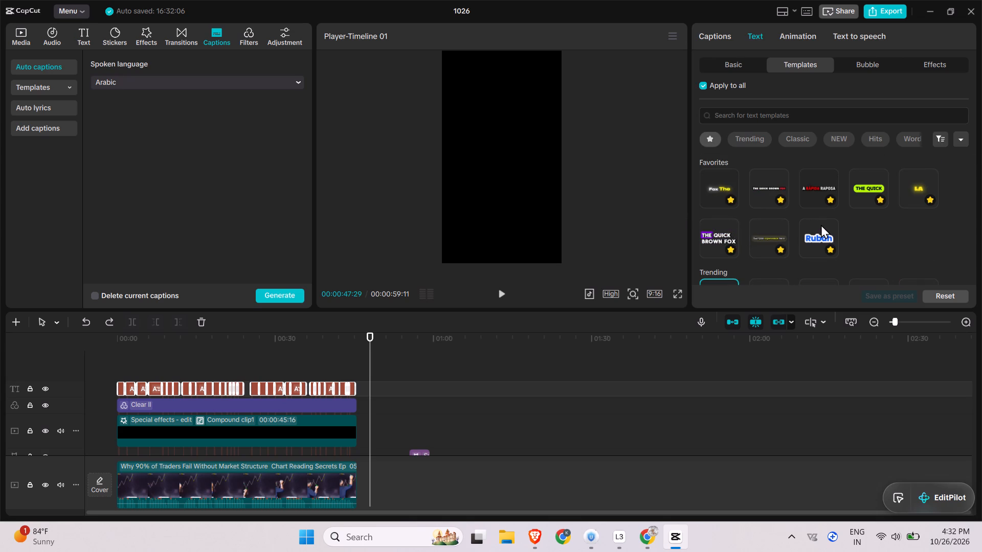
pyautogui.scroll(-8, 821, 227)
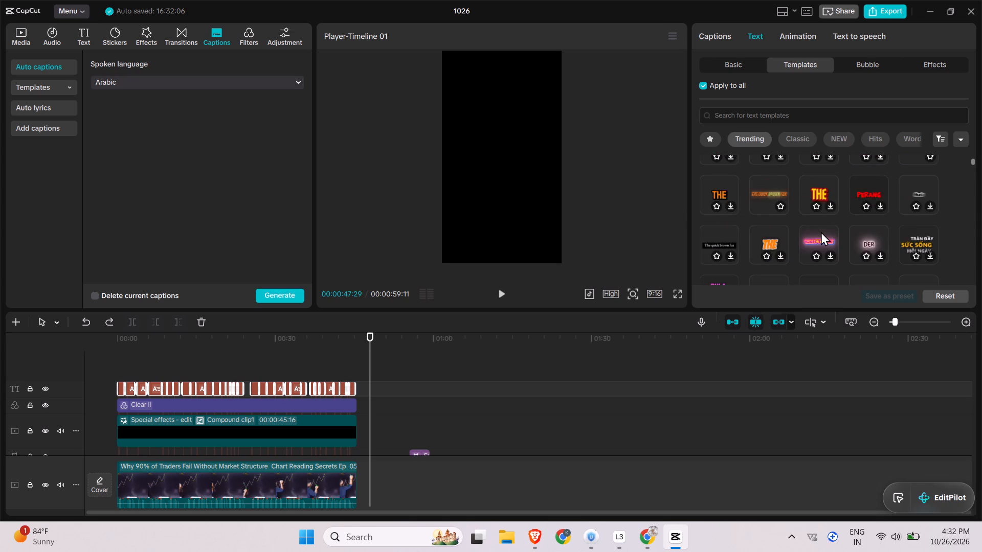
pyautogui.scroll(-2, 821, 232)
pyautogui.scroll(1, 821, 232)
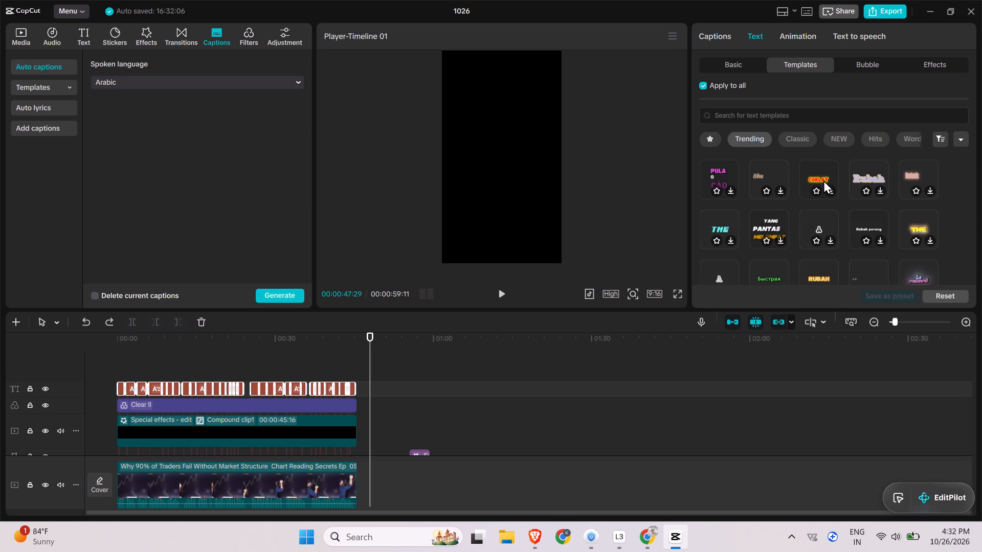
pyautogui.click(823, 180)
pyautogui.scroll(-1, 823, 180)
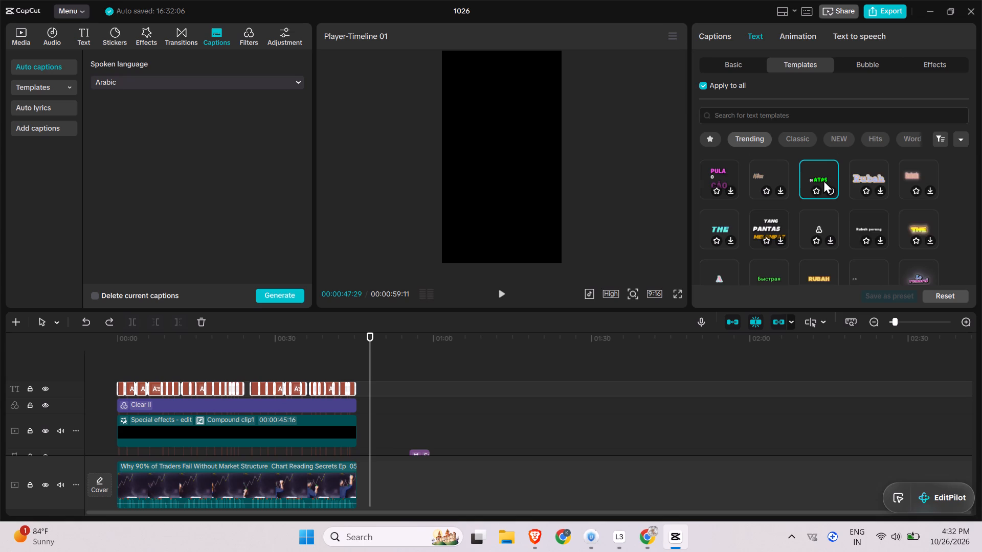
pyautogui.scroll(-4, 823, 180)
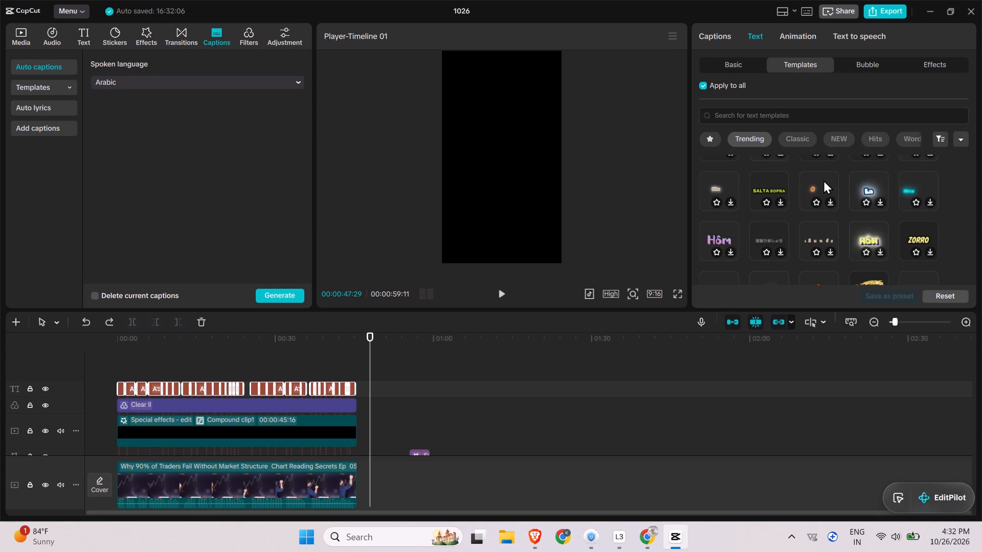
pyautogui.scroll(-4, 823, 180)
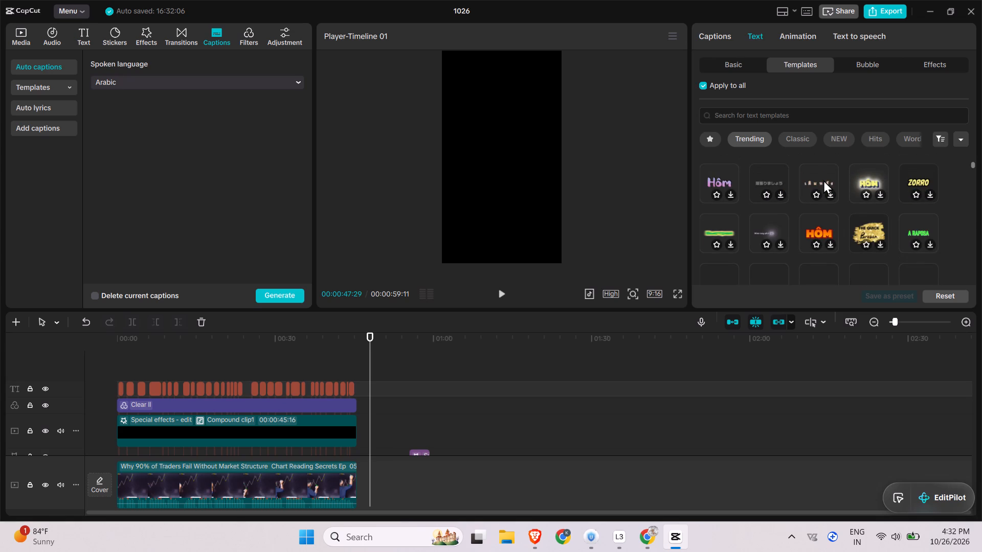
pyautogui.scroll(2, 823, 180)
# Play the video from mid-clip and preview it in full screen to check the new caption style.
pyautogui.click(219, 363)
pyautogui.click(504, 296)
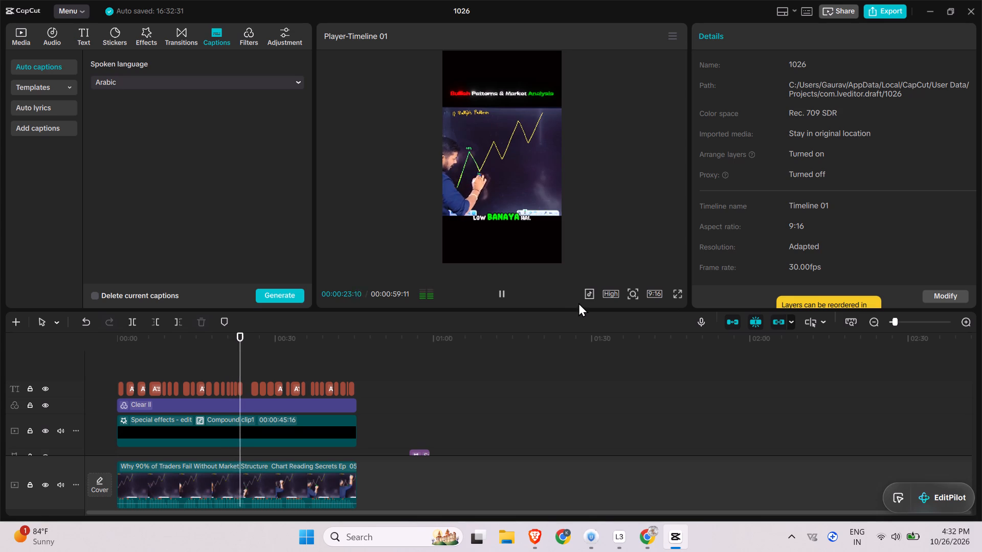
pyautogui.moveTo(636, 303); pyautogui.dragTo(629, 306)
pyautogui.click(681, 295)
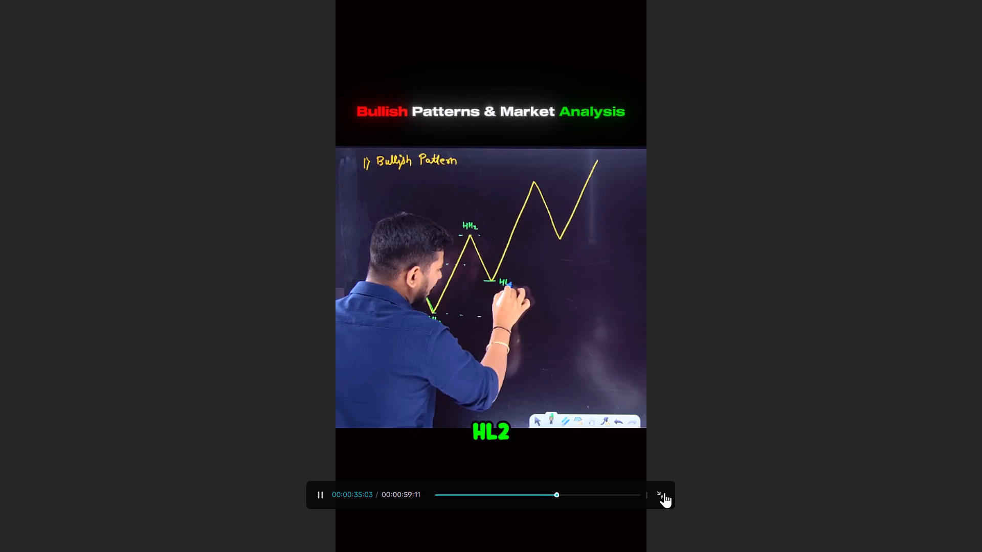
pyautogui.click(664, 492)
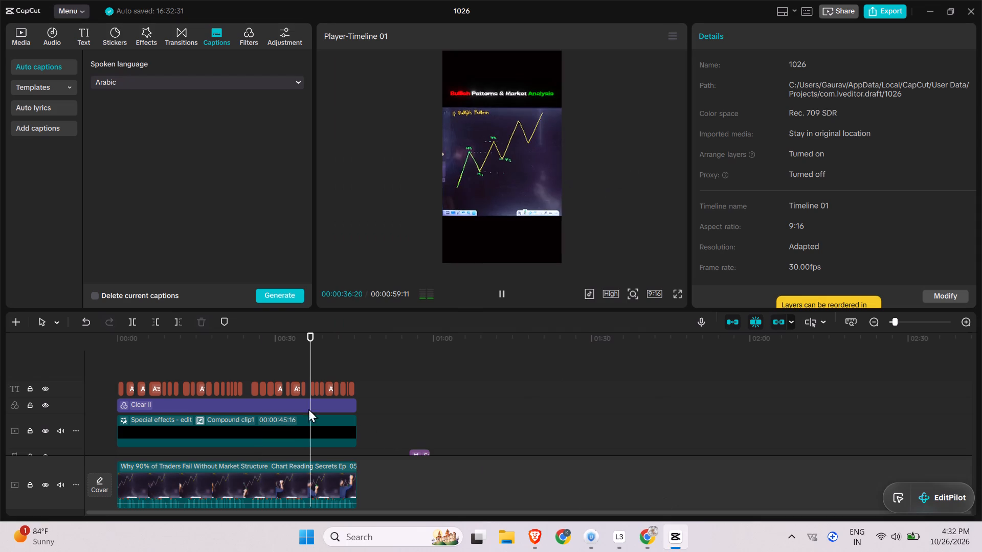
# Stop playback and move the caption up onto the lower part of the blackboard footage, to about Y -746.
pyautogui.press('space')
pyautogui.click(497, 216)
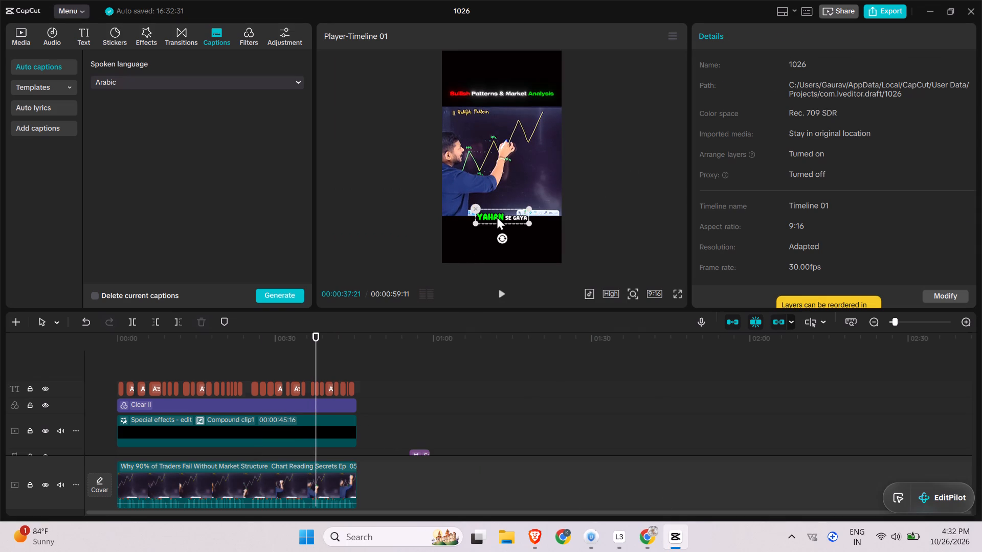
pyautogui.moveTo(498, 216); pyautogui.dragTo(495, 198)
# Play the clip in full screen to check the new caption position.
pyautogui.click(676, 290)
pyautogui.press('space')
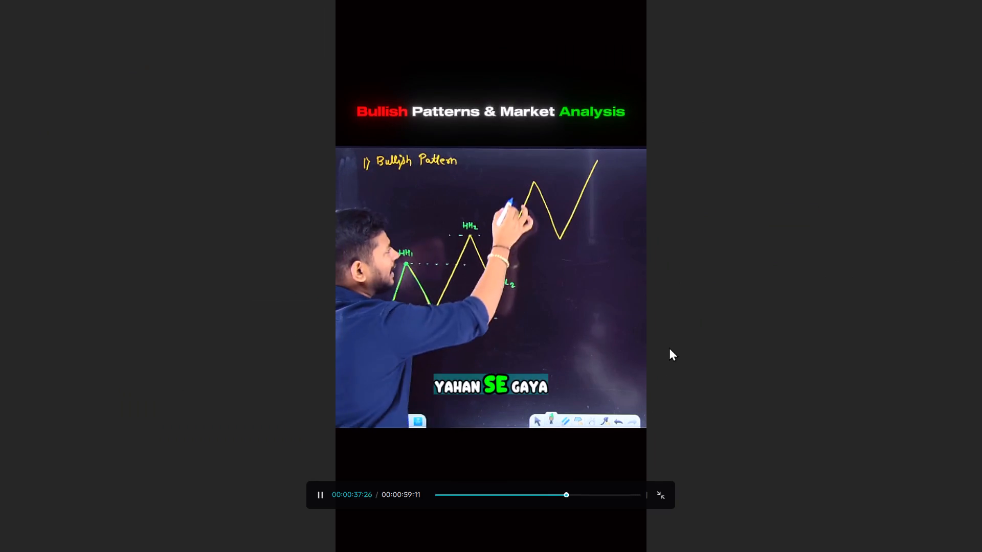
pyautogui.click(676, 451)
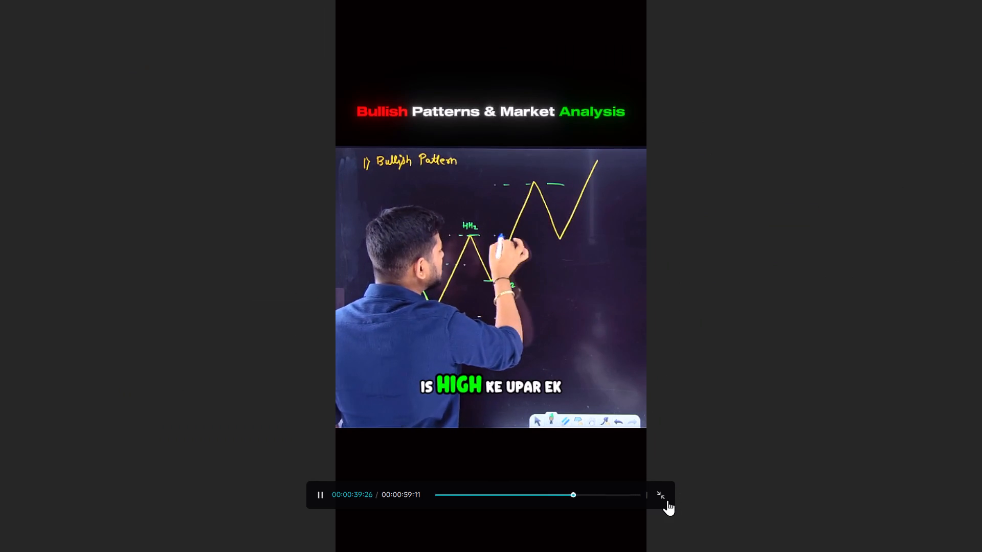
pyautogui.click(662, 499)
pyautogui.press('space')
# Select all captions on the timeline and combine them into a compound clip.
pyautogui.moveTo(366, 362); pyautogui.dragTo(304, 360)
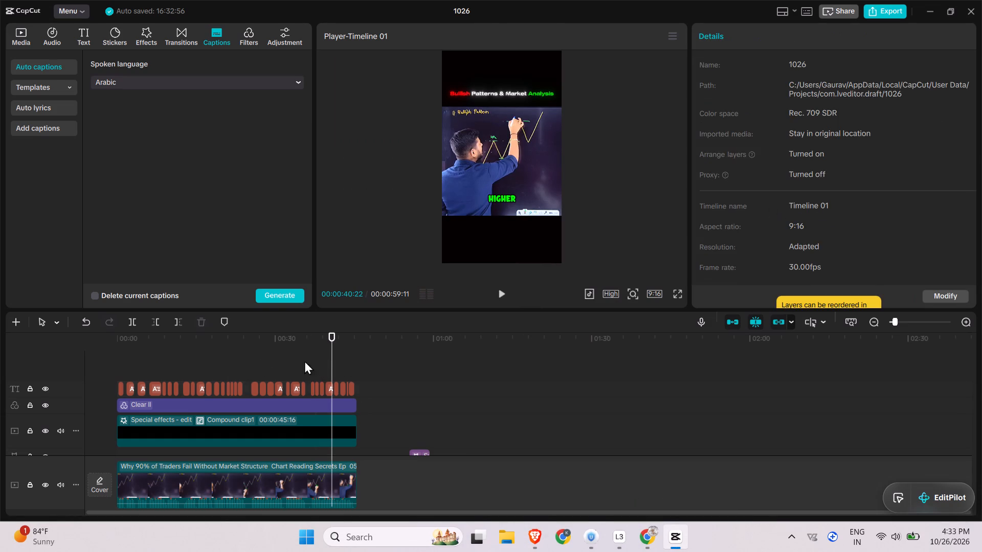
pyautogui.moveTo(304, 360); pyautogui.dragTo(110, 387)
pyautogui.rightClick(188, 389)
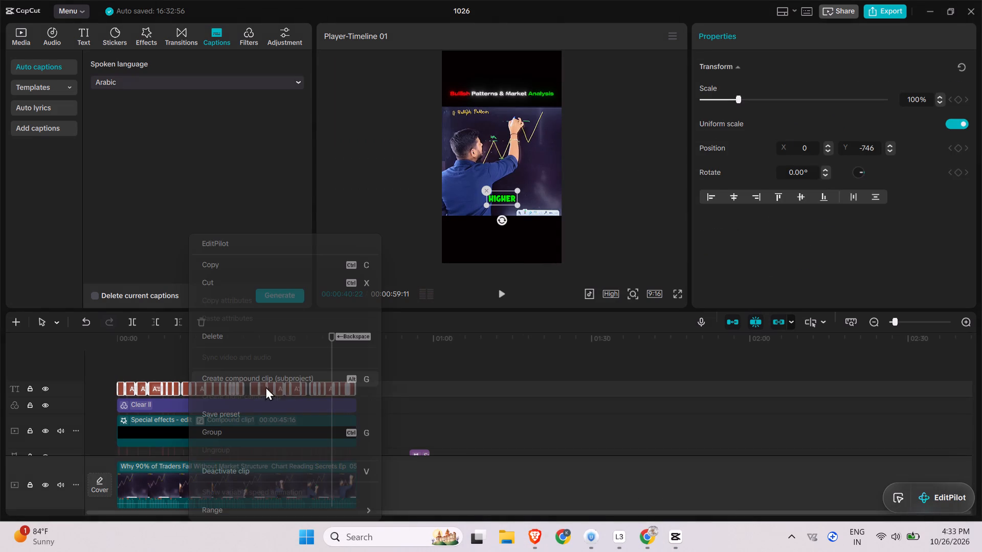
pyautogui.click(295, 377)
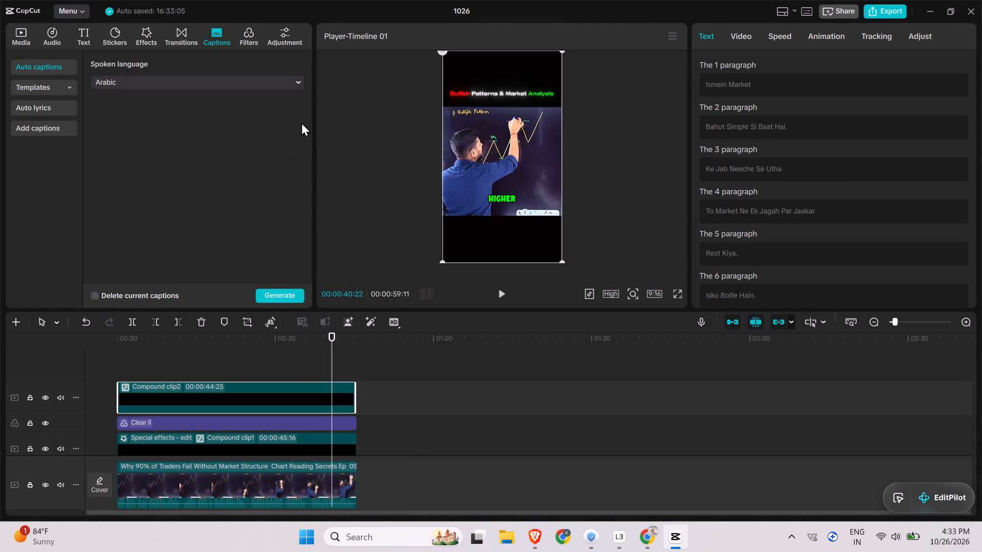
# Apply the favourite Glow 2 video effect to the captions compound clip, with Glow set to 25 and Size to 33.
pyautogui.click(135, 33)
pyautogui.click(105, 49)
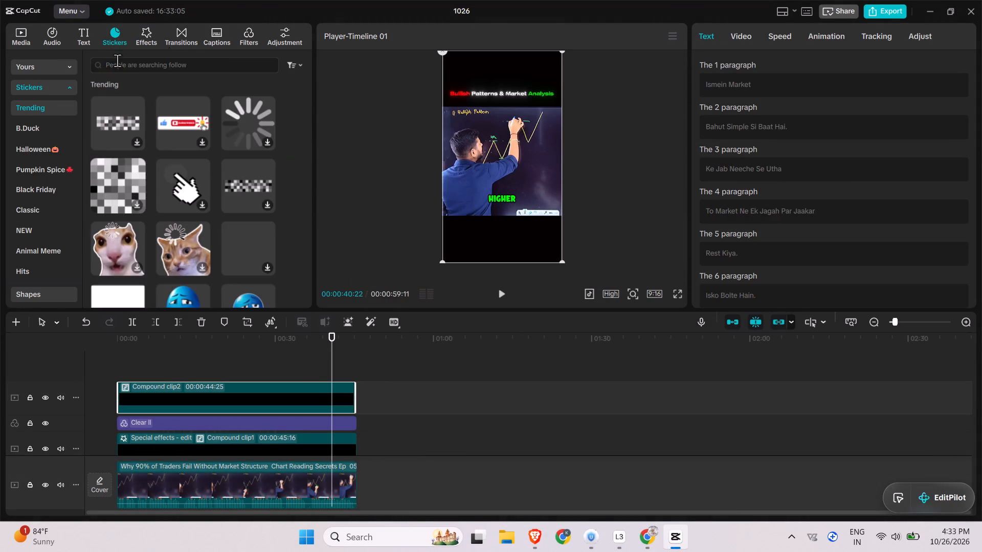
pyautogui.click(169, 46)
pyautogui.click(140, 43)
pyautogui.click(51, 64)
pyautogui.moveTo(178, 103); pyautogui.dragTo(202, 342)
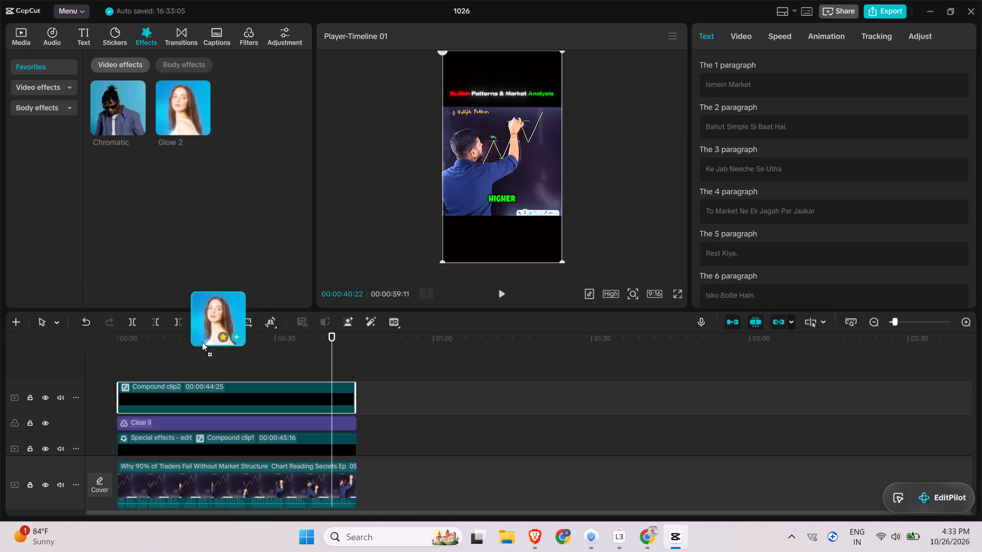
pyautogui.moveTo(202, 342); pyautogui.dragTo(195, 387)
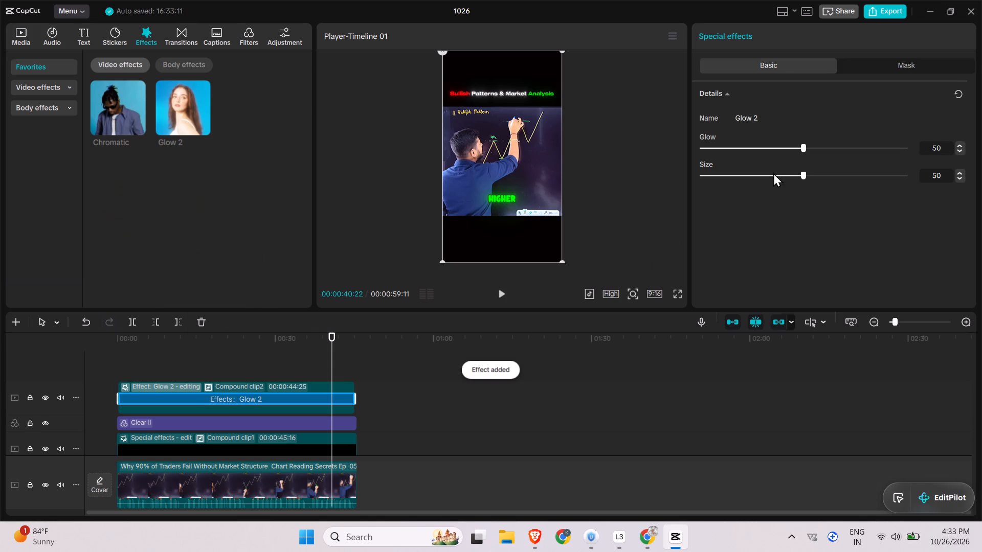
pyautogui.moveTo(773, 172); pyautogui.dragTo(769, 172)
pyautogui.click(748, 157)
pyautogui.click(752, 152)
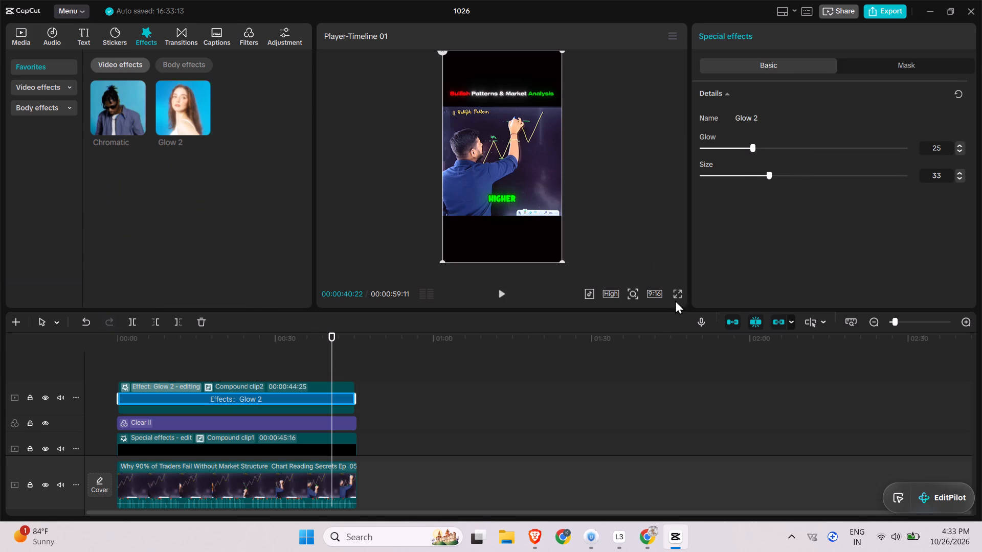
# Play the clip in full screen to check the glow on the captions.
pyautogui.click(677, 296)
pyautogui.press('space')
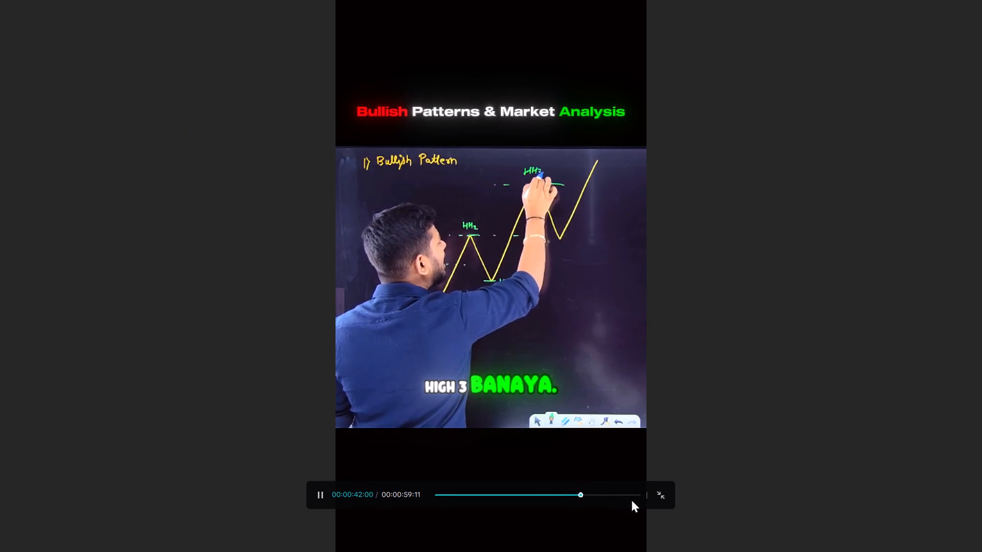
pyautogui.click(664, 497)
pyautogui.press('space')
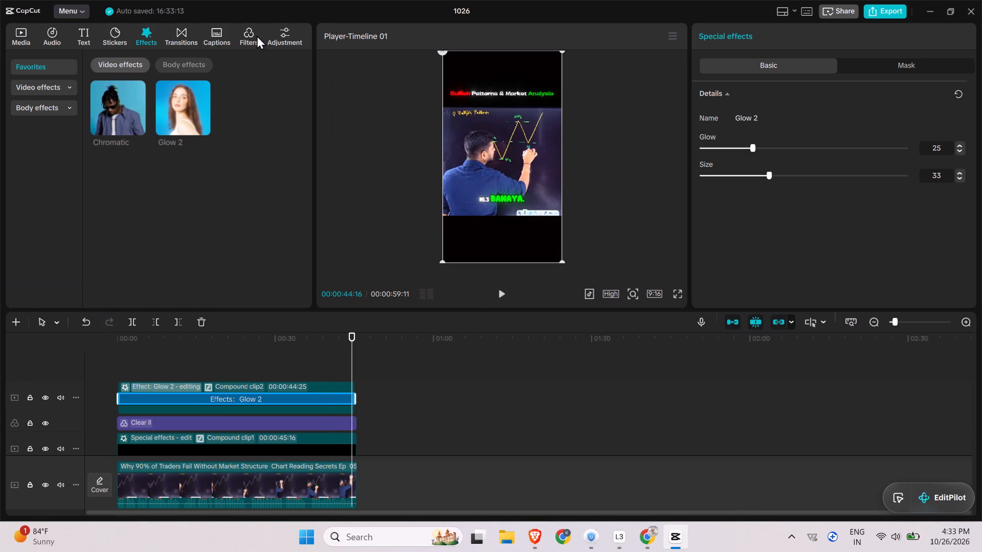
# Import a batch of music files from Downloads as audio, from The Weeknd "Timeless" instrumental down past "TENZOO - BLOODY BRAZIL".
pyautogui.scroll(-6, 223, 207)
pyautogui.click(37, 36)
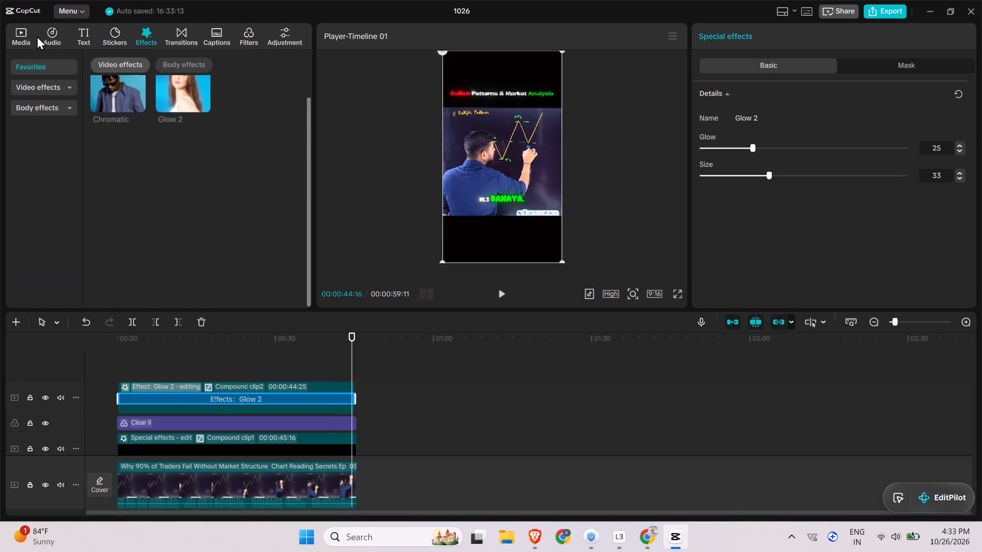
pyautogui.click(57, 41)
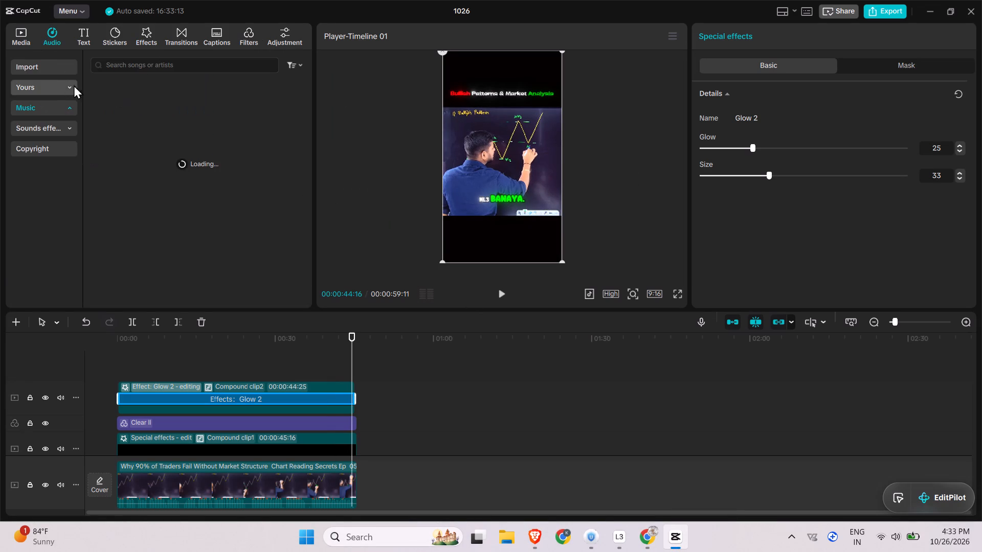
pyautogui.click(44, 61)
pyautogui.click(272, 85)
pyautogui.click(273, 90)
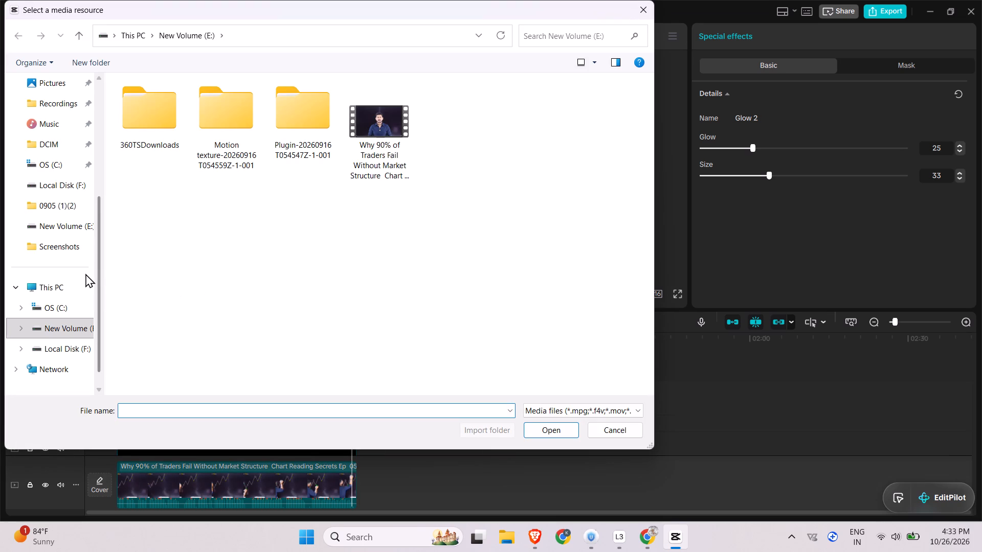
pyautogui.scroll(1, 63, 95)
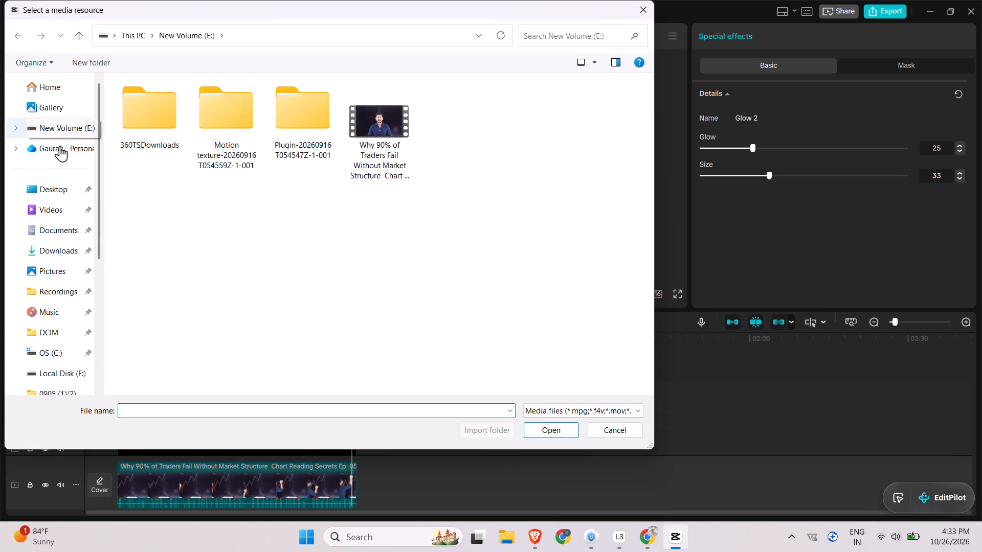
pyautogui.click(57, 247)
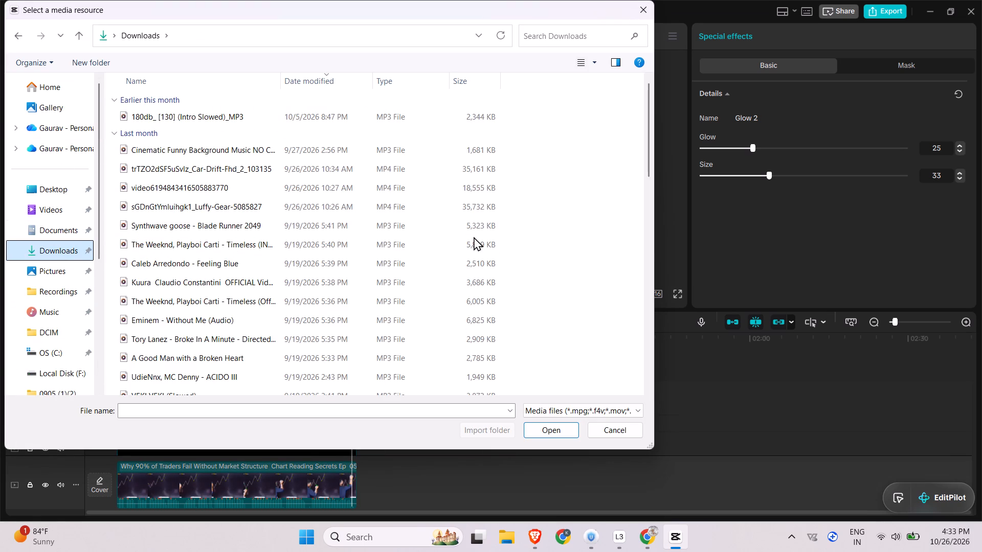
pyautogui.hscroll(-1, 434, 310)
pyautogui.hscroll(-1, 244, 156)
pyautogui.hscroll(-1, 471, 246)
pyautogui.hscroll(-1, 512, 234)
pyautogui.moveTo(512, 226); pyautogui.dragTo(457, 249)
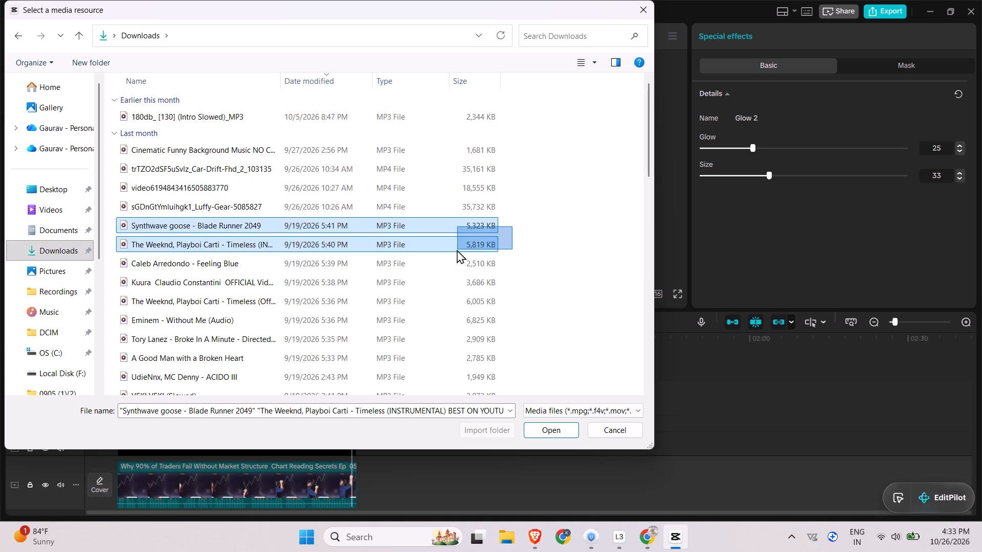
pyautogui.moveTo(457, 249); pyautogui.dragTo(450, 341)
pyautogui.hscroll(-1, 453, 320)
pyautogui.click(540, 286)
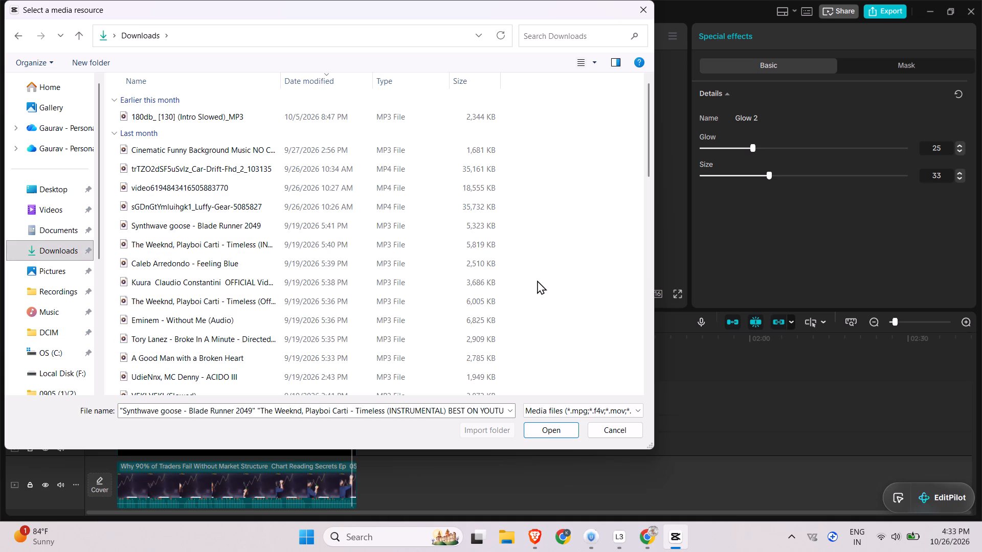
pyautogui.moveTo(508, 244); pyautogui.dragTo(409, 211)
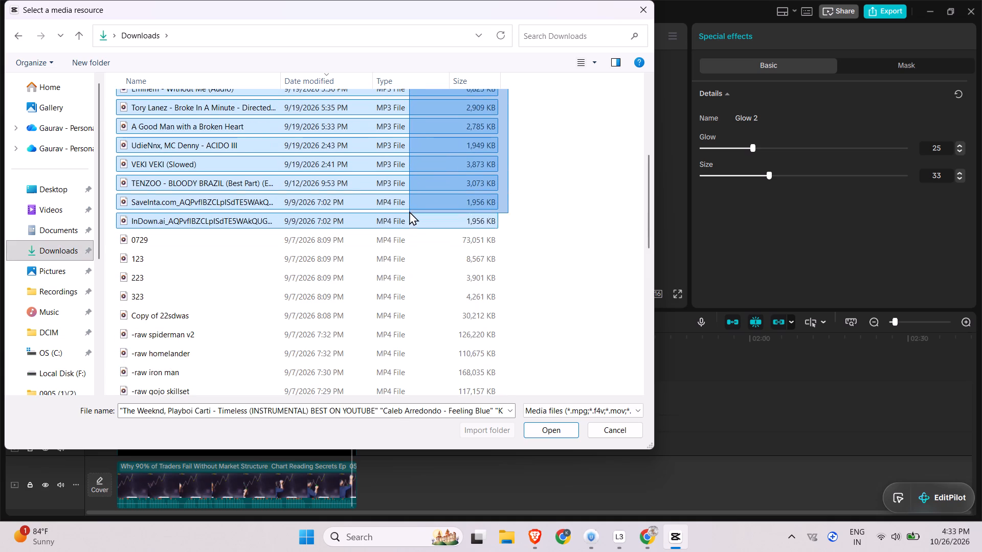
pyautogui.moveTo(409, 211); pyautogui.dragTo(408, 206)
pyautogui.hscroll(-1, 416, 235)
pyautogui.click(554, 425)
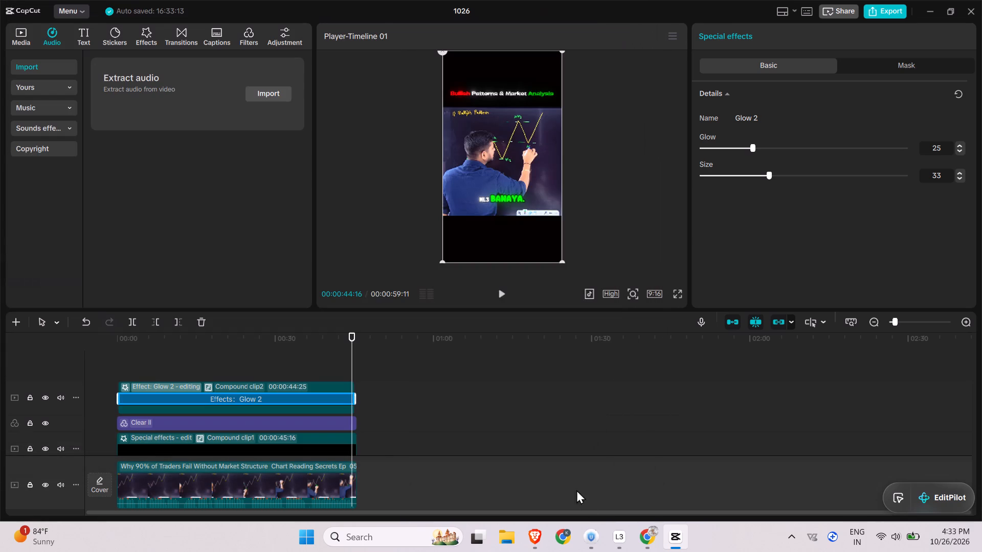
# Switch to the Brave browser, pause the YouTube music video, and return to CapCut.
pyautogui.click(544, 536)
pyautogui.press('space')
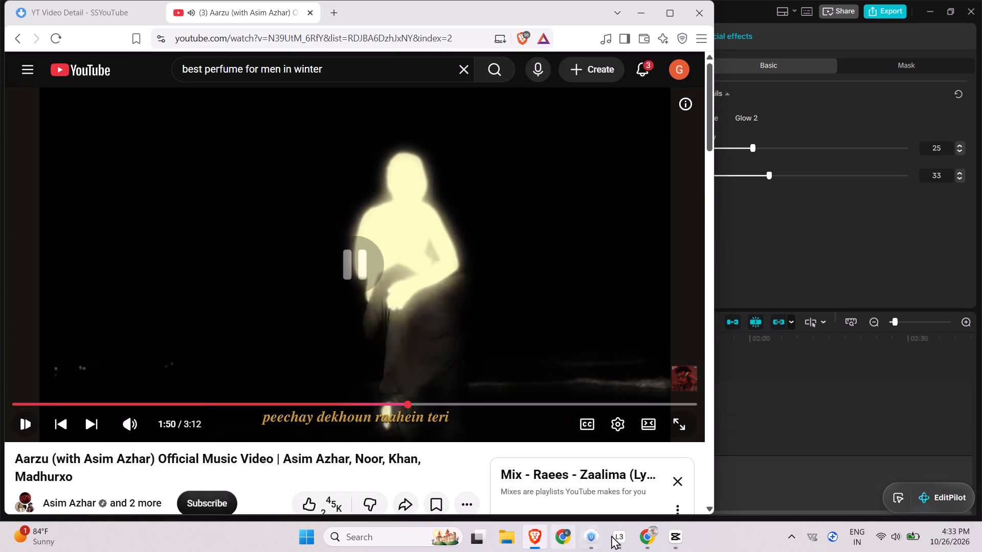
pyautogui.click(820, 413)
# Move the Super-large Spot effect to the start of the timeline, between the captions compound clip and the Clear II filter.
pyautogui.scroll(-1, 255, 410)
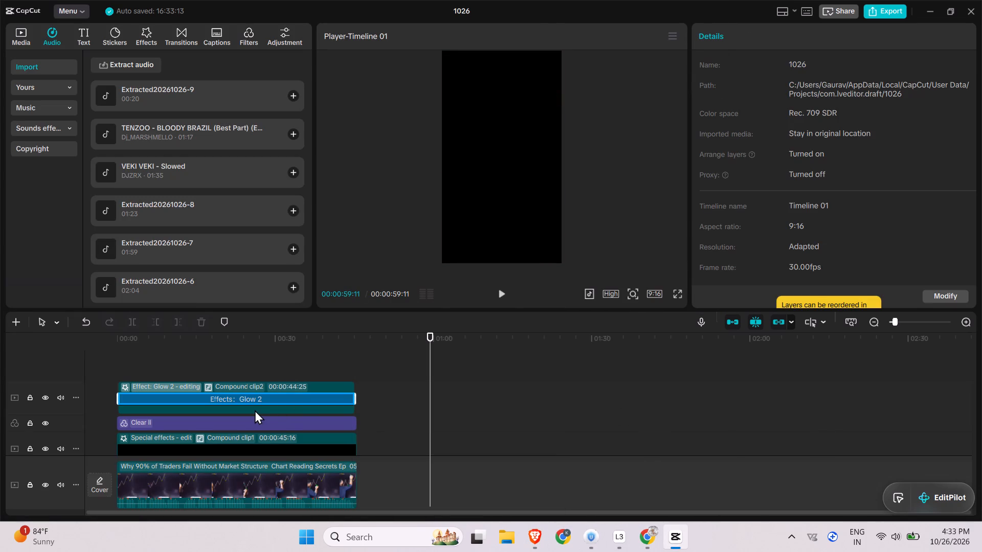
pyautogui.scroll(-2, 255, 410)
pyautogui.moveTo(421, 420); pyautogui.dragTo(3, 344)
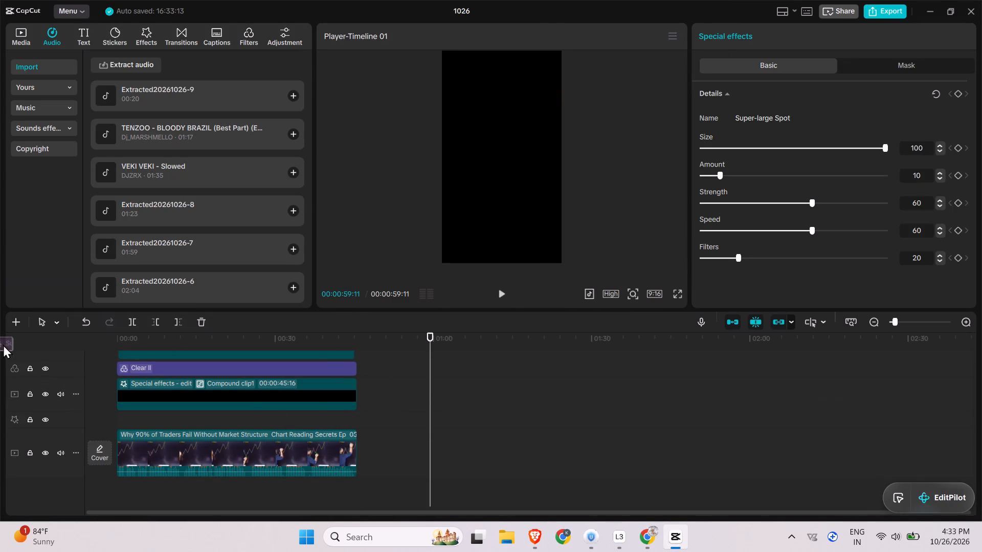
pyautogui.moveTo(3, 344); pyautogui.dragTo(130, 354)
pyautogui.moveTo(124, 379); pyautogui.dragTo(113, 392)
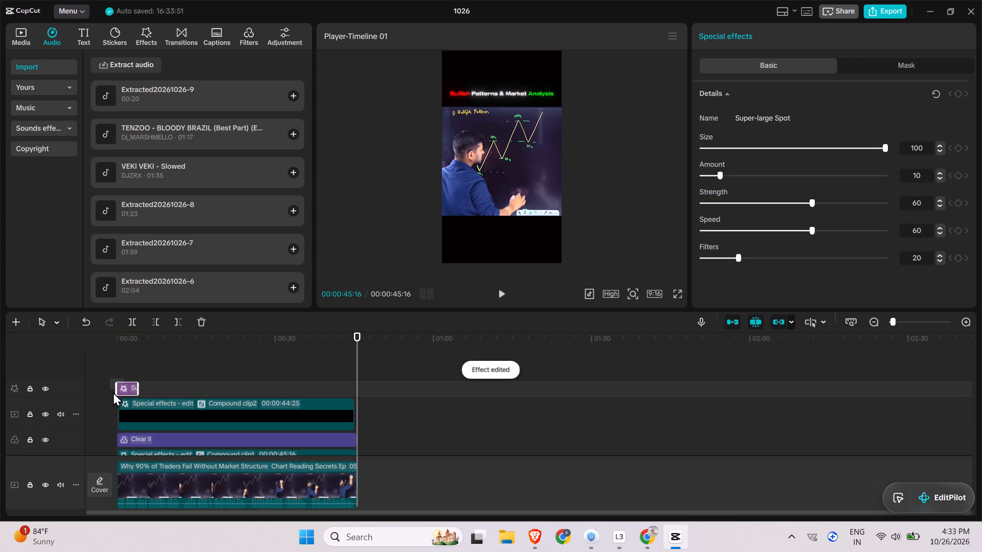
pyautogui.moveTo(113, 392); pyautogui.dragTo(116, 393)
pyautogui.moveTo(131, 385); pyautogui.dragTo(131, 431)
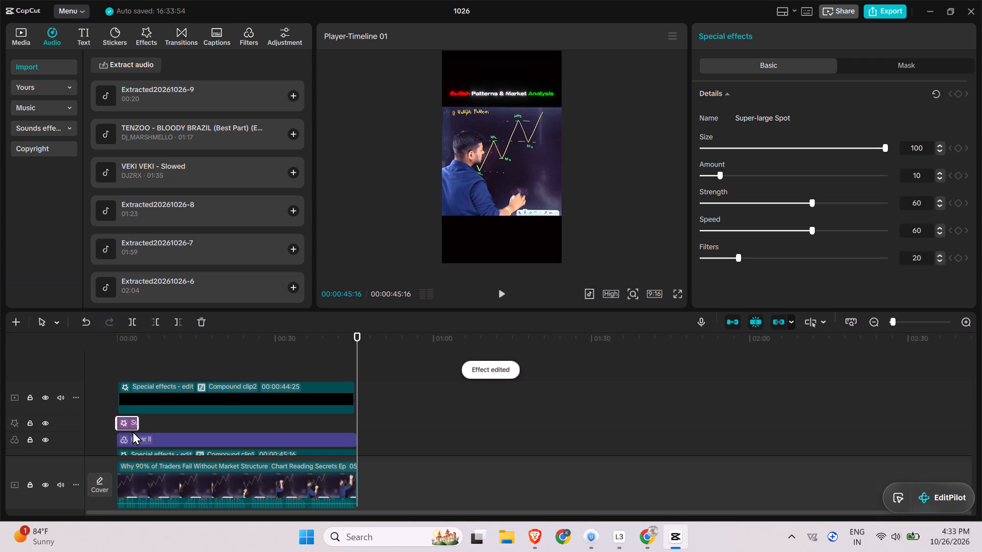
# Play the video from the beginning to check the opening Super-large Spot effect.
pyautogui.doubleClick(117, 338)
pyautogui.press('space')
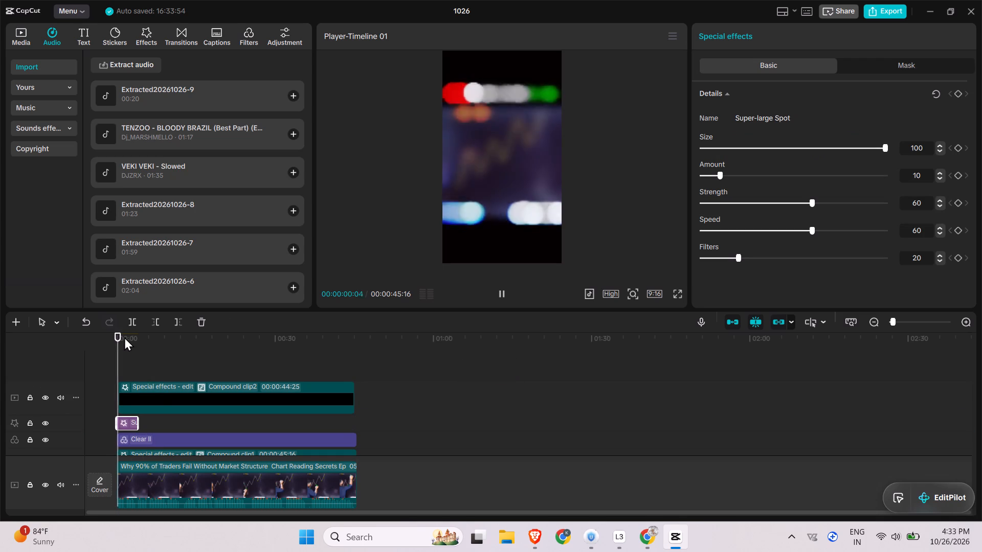
pyautogui.press('space')
# Audition the imported tracks, including VEKI VEKI - Slowed and Extracted20261026-8, to choose background music.
pyautogui.click(146, 98)
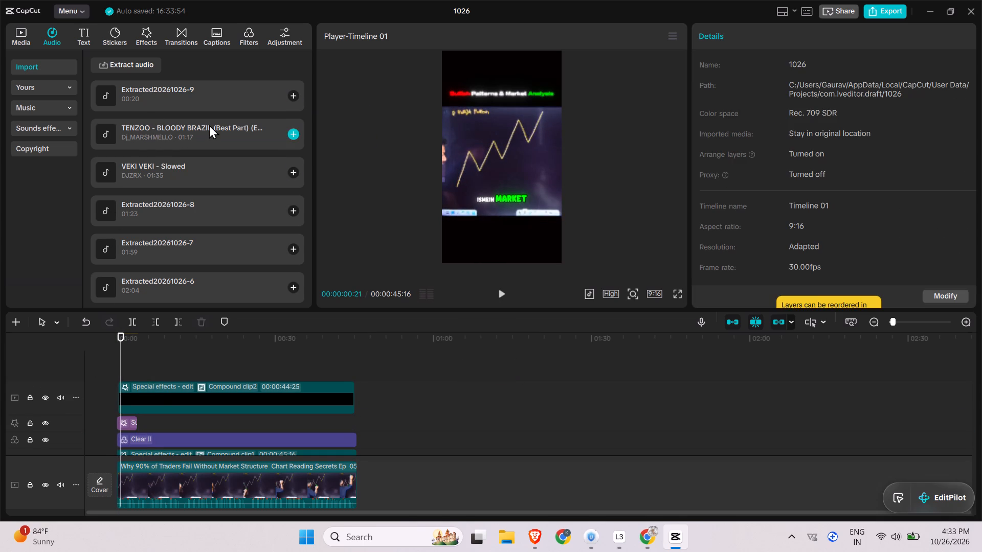
pyautogui.click(209, 124)
pyautogui.click(209, 96)
pyautogui.click(203, 178)
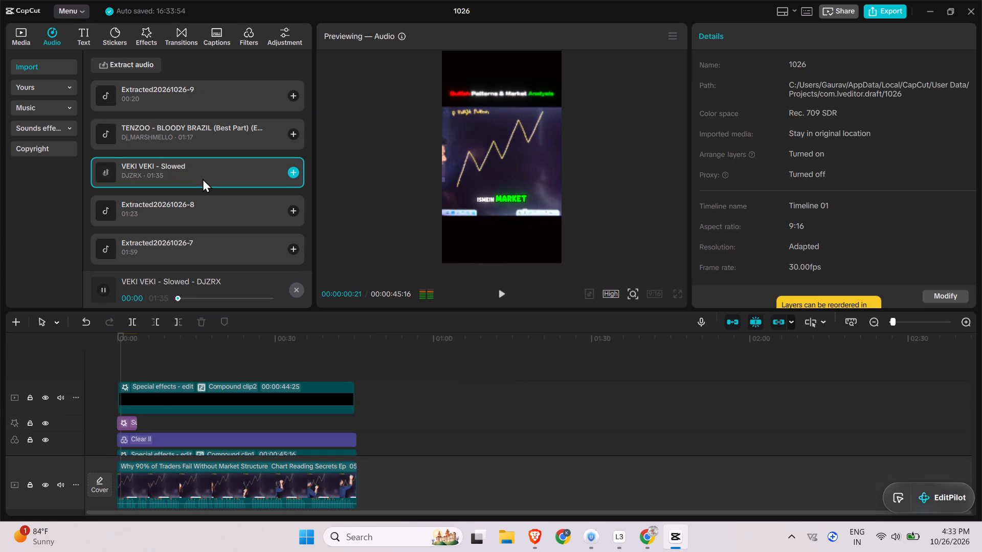
pyautogui.click(202, 201)
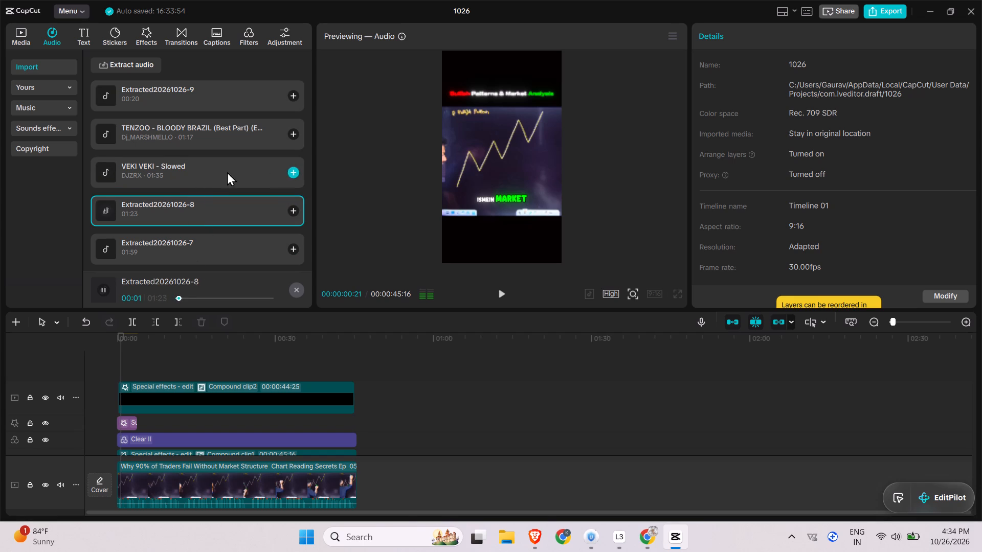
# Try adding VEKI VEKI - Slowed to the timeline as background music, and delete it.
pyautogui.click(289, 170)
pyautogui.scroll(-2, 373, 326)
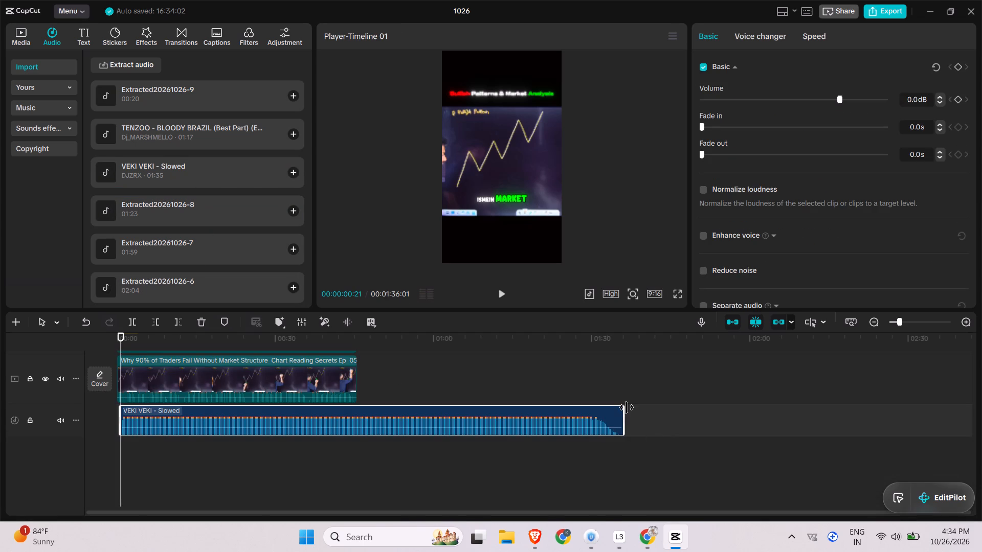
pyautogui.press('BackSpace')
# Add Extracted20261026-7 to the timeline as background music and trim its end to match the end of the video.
pyautogui.click(158, 254)
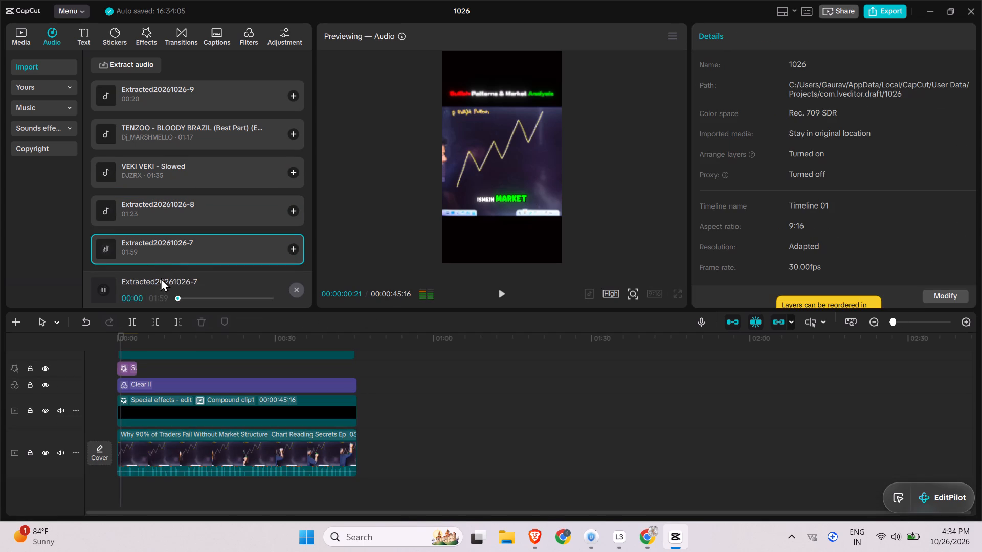
pyautogui.scroll(-1, 183, 256)
pyautogui.click(294, 220)
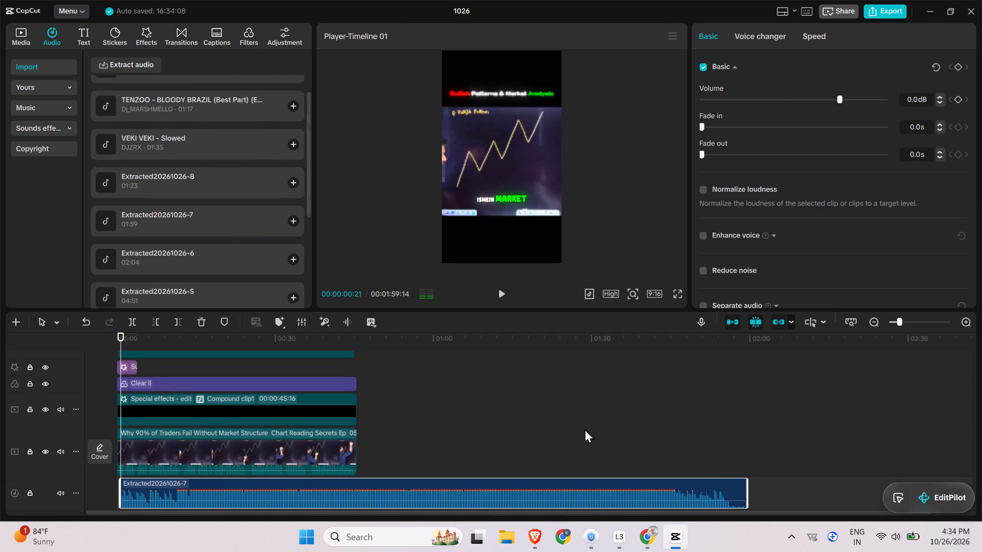
pyautogui.moveTo(746, 479); pyautogui.dragTo(316, 456)
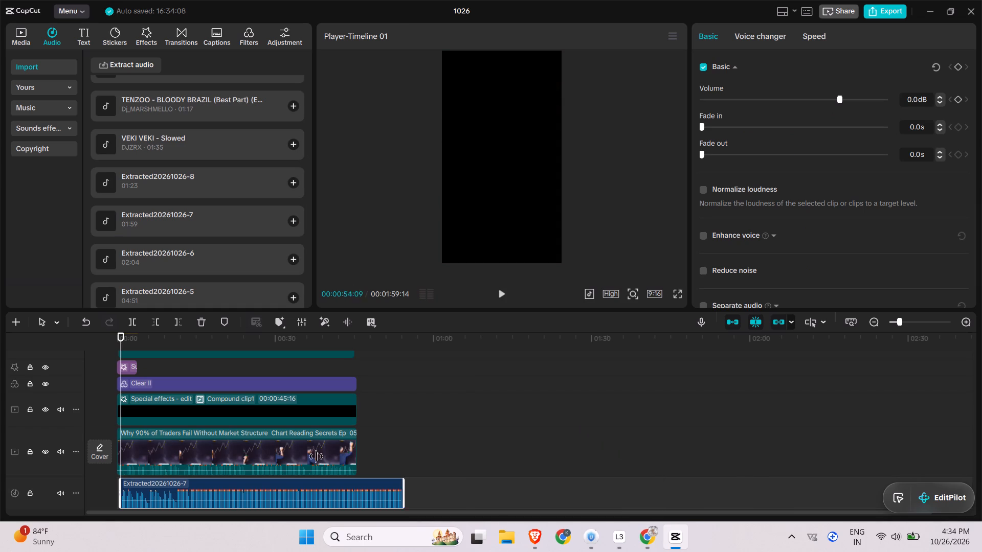
pyautogui.moveTo(316, 456); pyautogui.dragTo(356, 454)
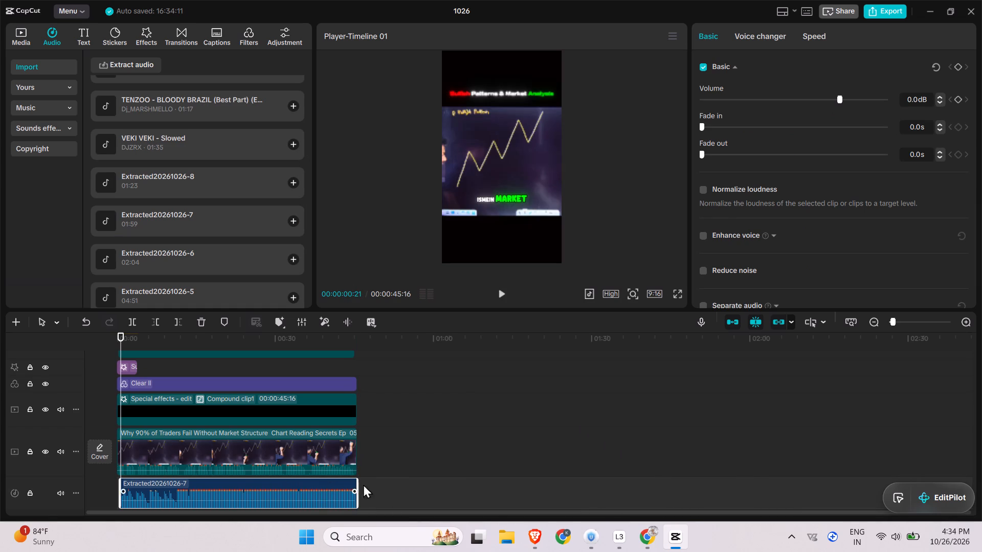
# Lower the background music's volume to -14.0 dB while listening to it during playback.
pyautogui.click(788, 99)
pyautogui.press('space')
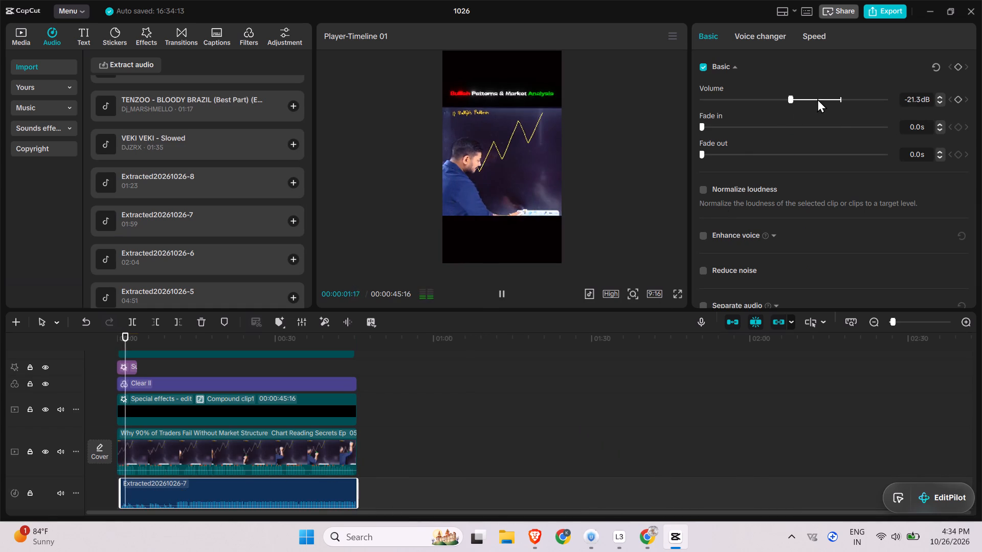
pyautogui.click(795, 99)
pyautogui.moveTo(797, 99); pyautogui.dragTo(802, 102)
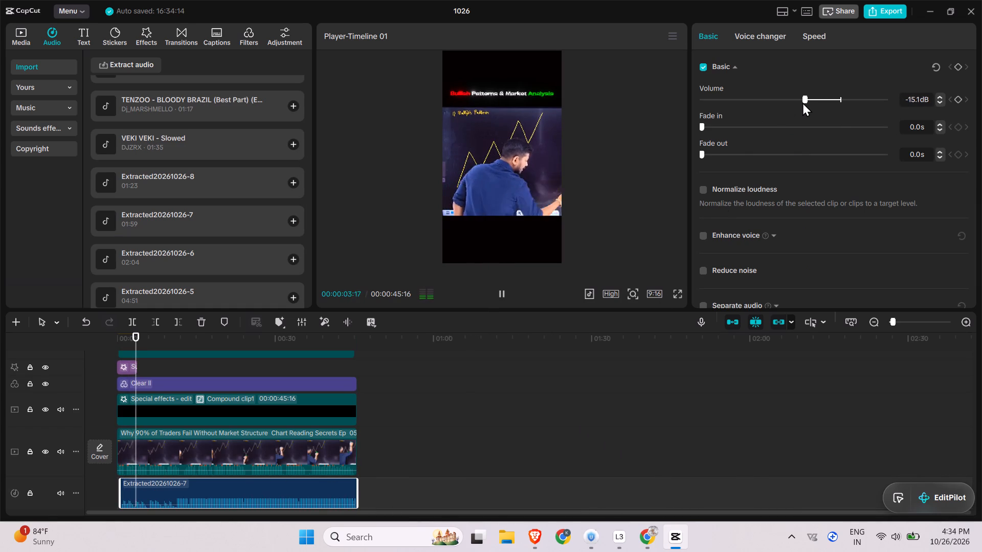
pyautogui.moveTo(802, 102); pyautogui.dragTo(805, 103)
# Play the video from about 12 seconds, continuing in full screen, to check the music balance and captions.
pyautogui.click(180, 338)
pyautogui.press('space')
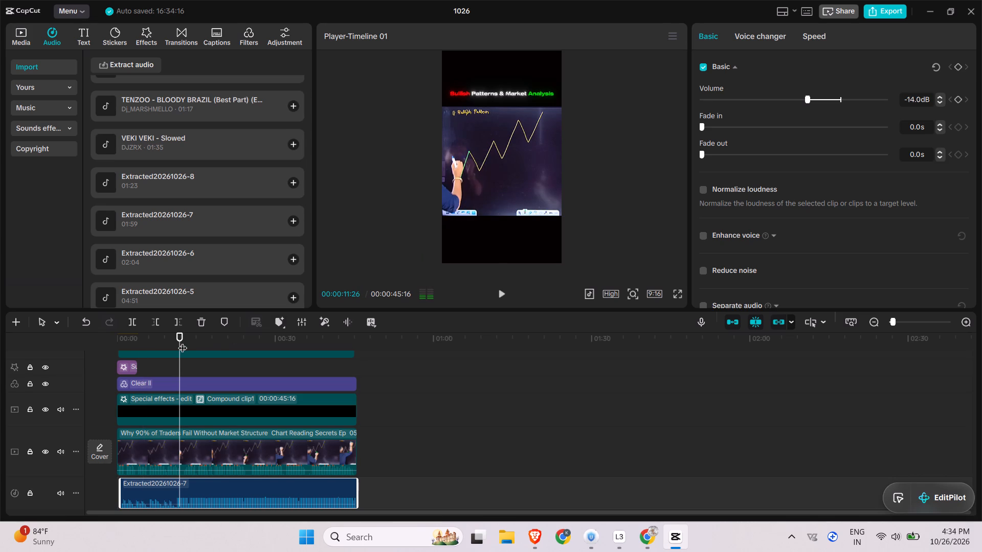
pyautogui.press('space')
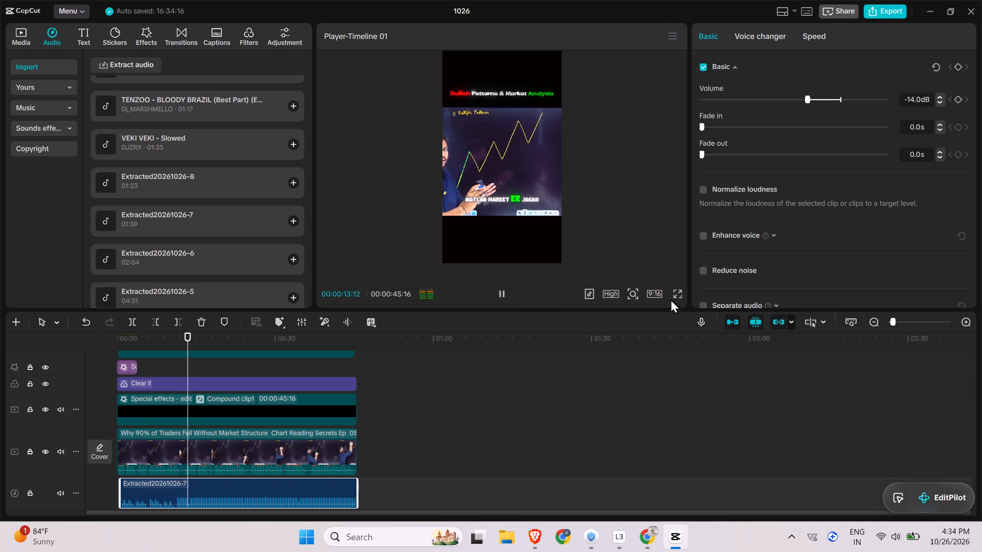
pyautogui.click(677, 292)
pyautogui.press('space')
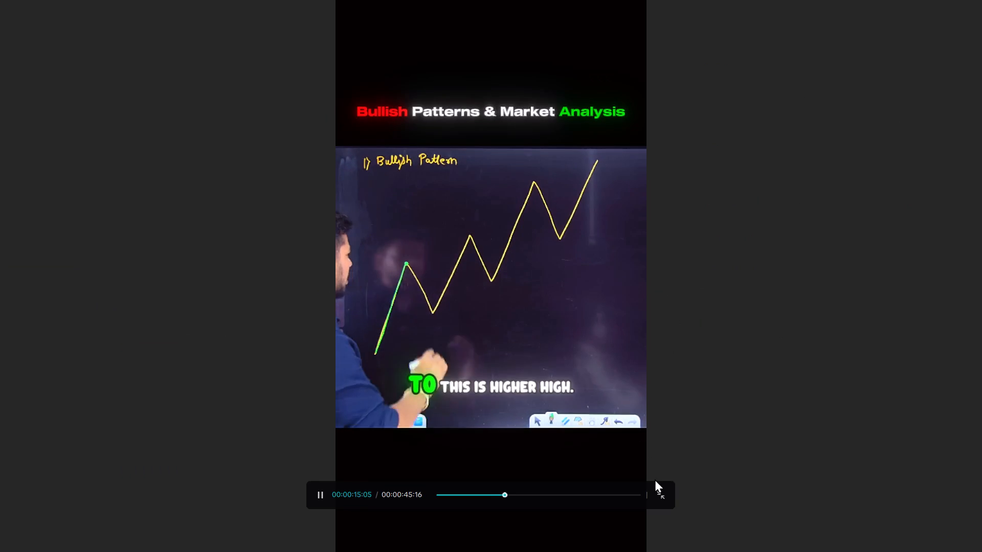
pyautogui.click(661, 495)
# Export the video with the frame rate set to 60fps.
pyautogui.click(889, 14)
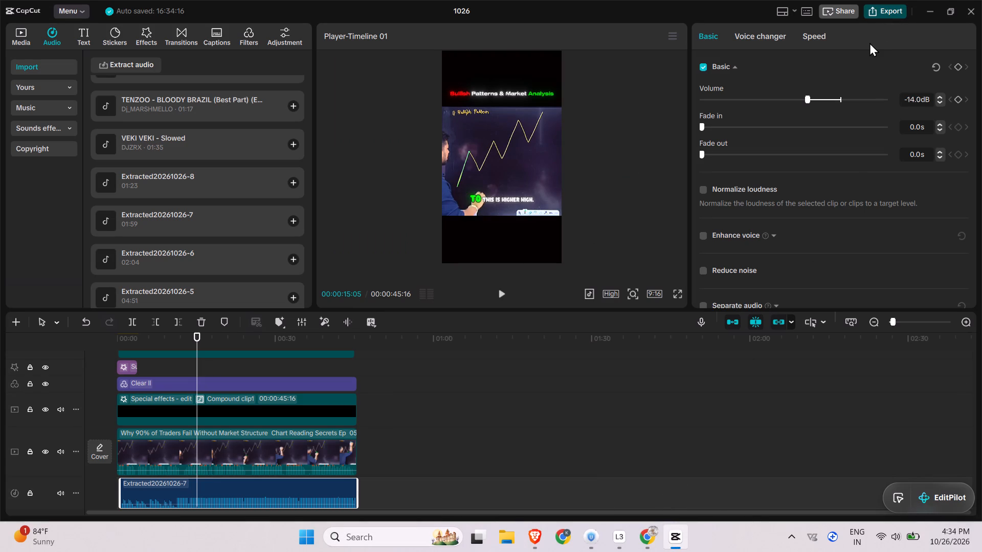
pyautogui.click(629, 295)
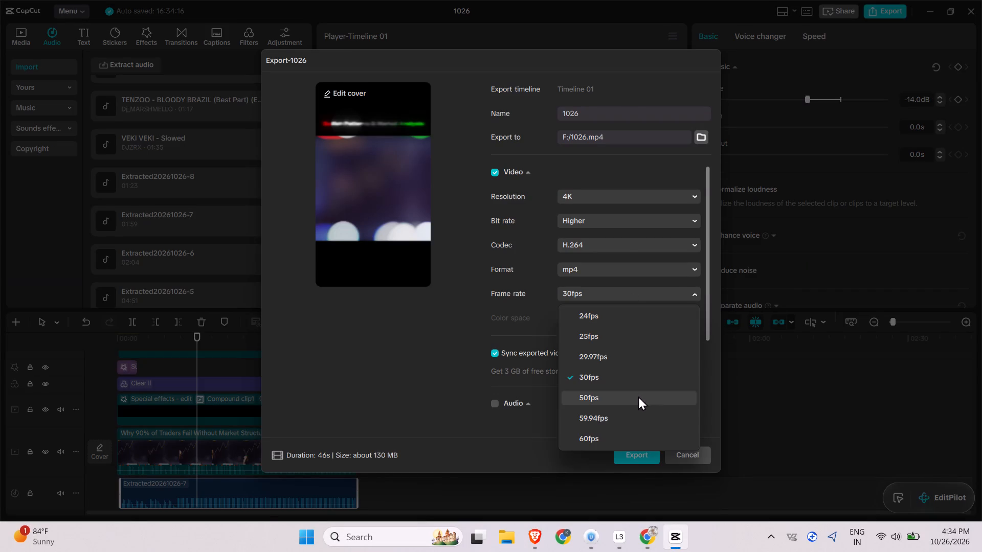
pyautogui.click(635, 434)
pyautogui.click(637, 452)
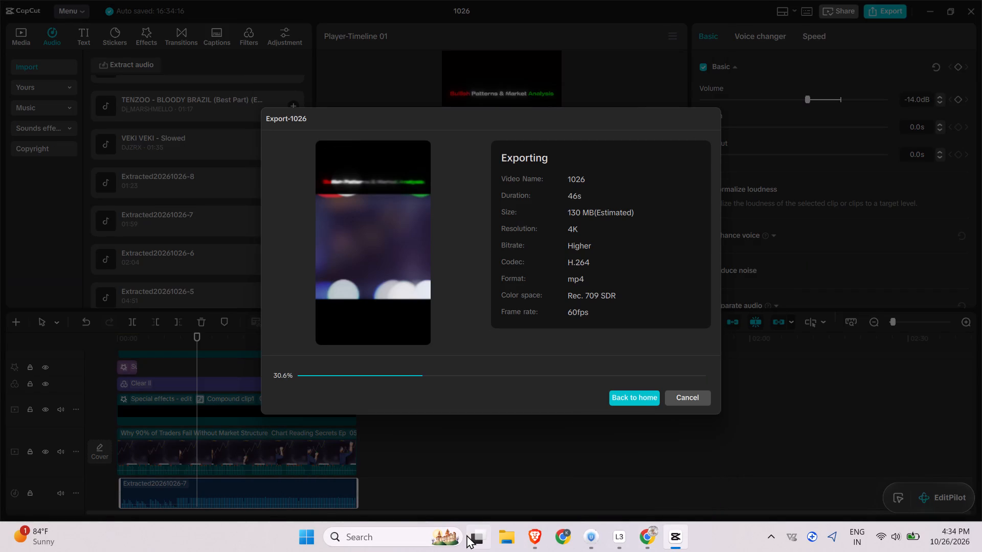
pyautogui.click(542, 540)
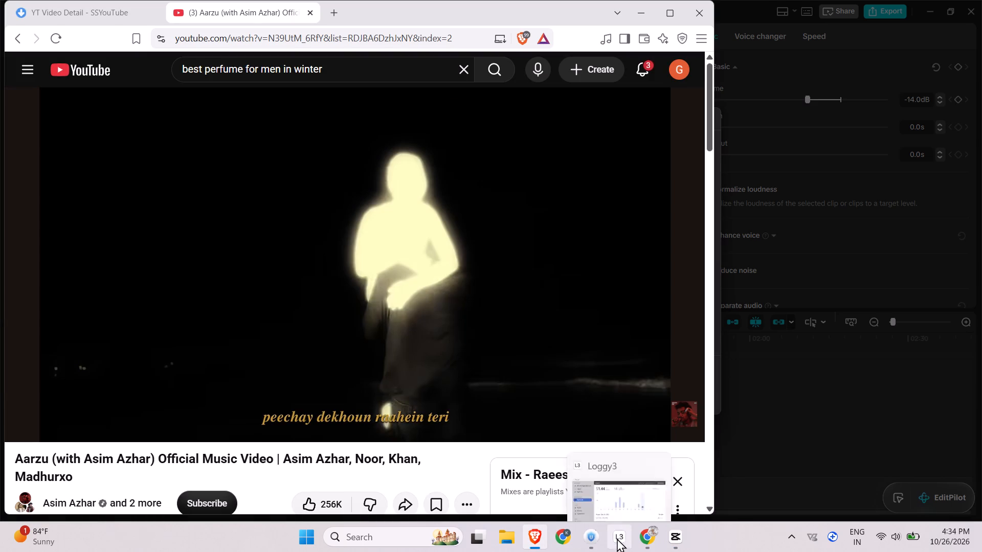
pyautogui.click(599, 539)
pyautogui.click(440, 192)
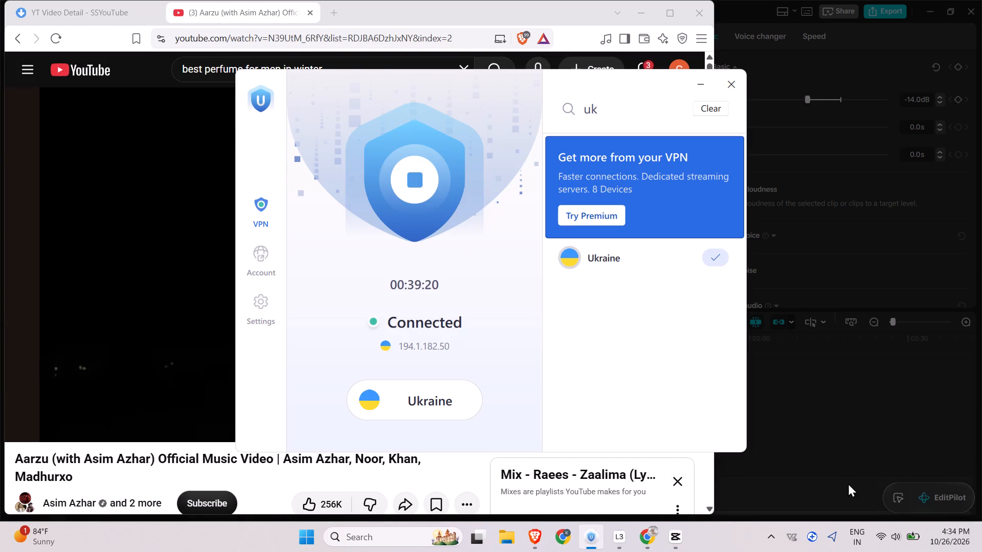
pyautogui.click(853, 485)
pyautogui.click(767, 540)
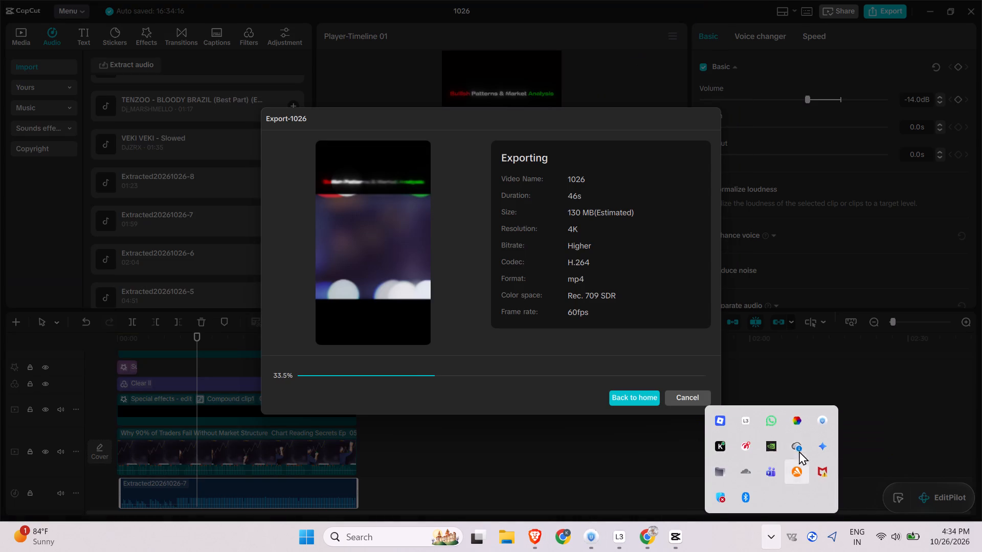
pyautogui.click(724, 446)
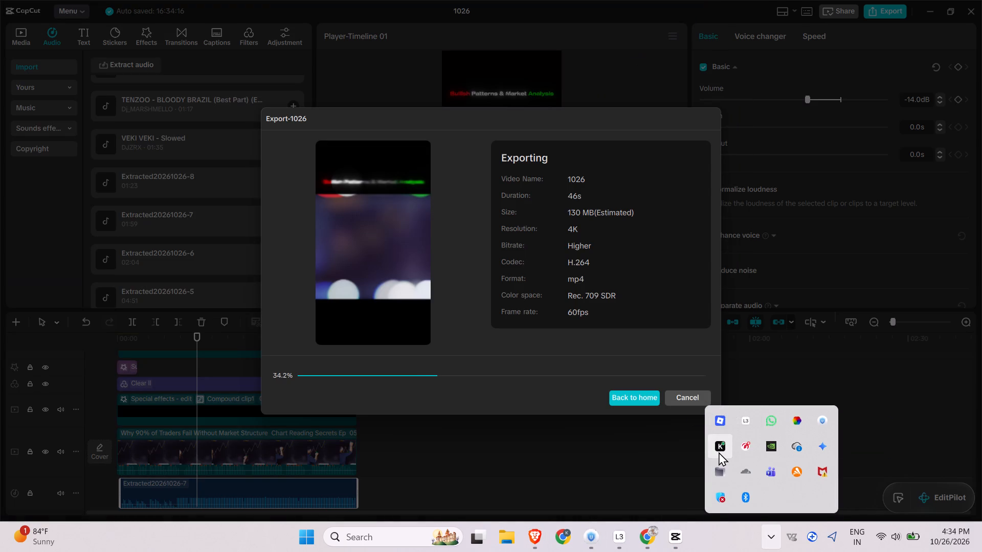